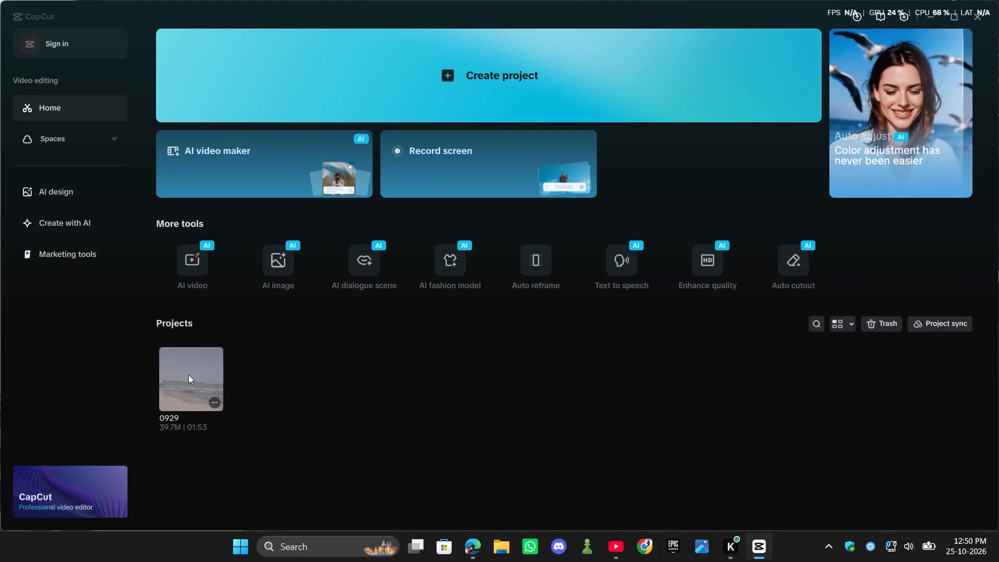
Create a new video project.
left_click(251, 387)
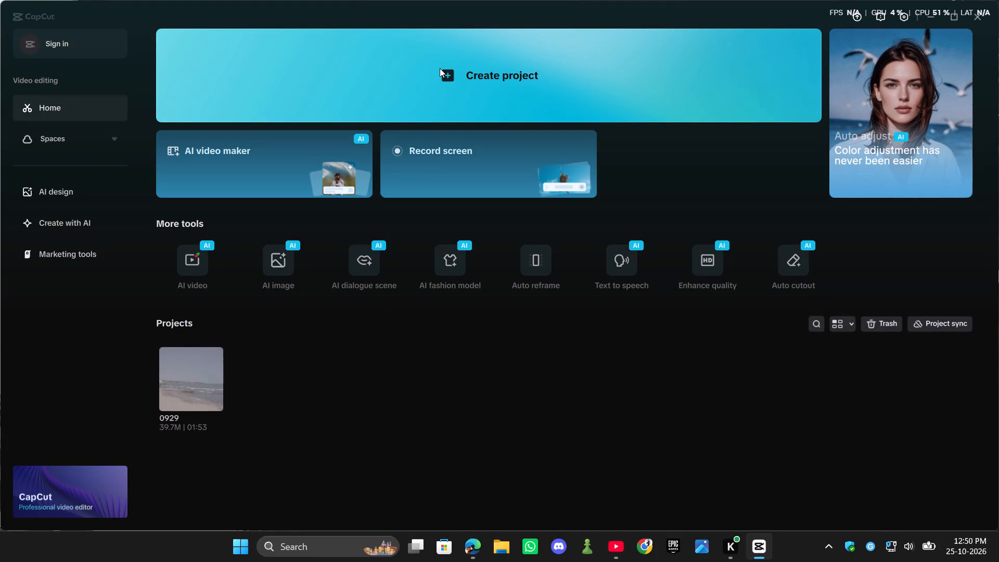
left_click(440, 68)
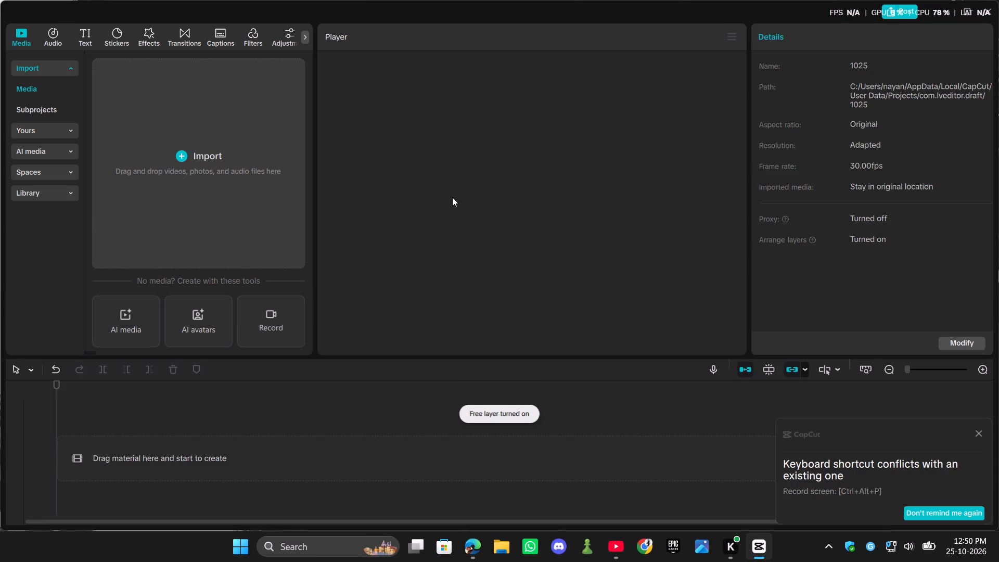
Import the Sony FX3 Ungraded Beach 10bit 422 S-log MP4 clip from the Downloads folder.
left_click(233, 144)
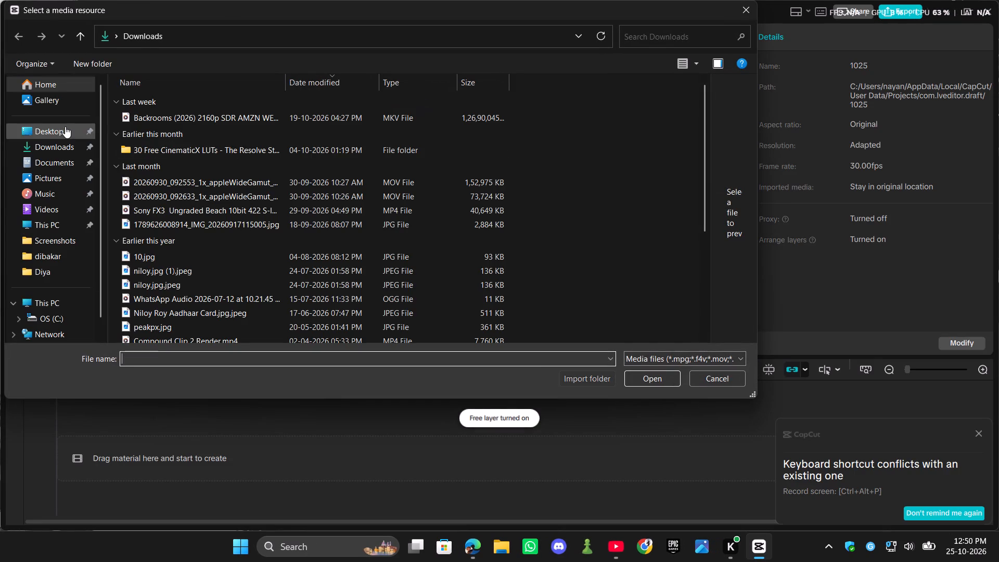
scroll(194, 176, "down", 1)
left_click(211, 172)
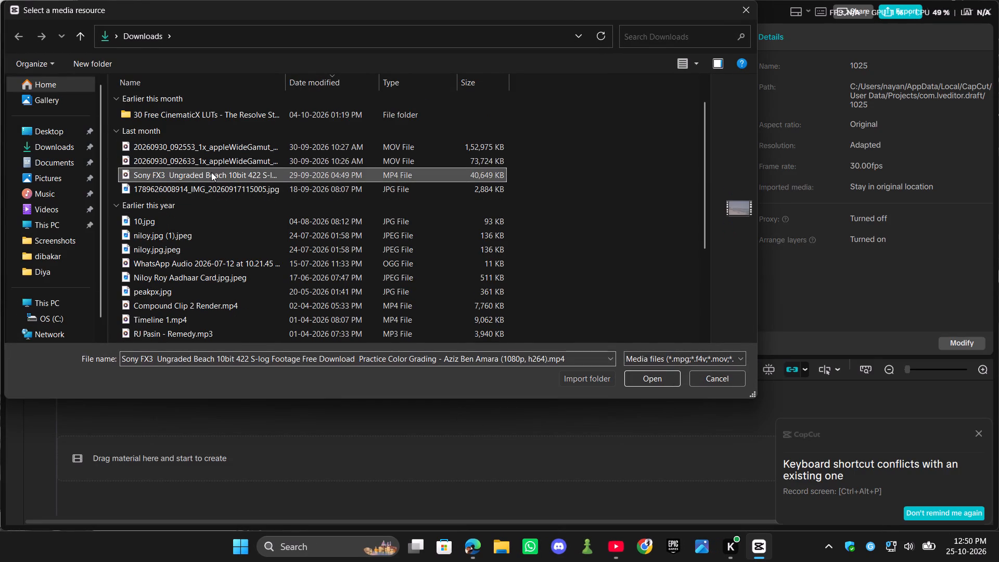
left_click(213, 163)
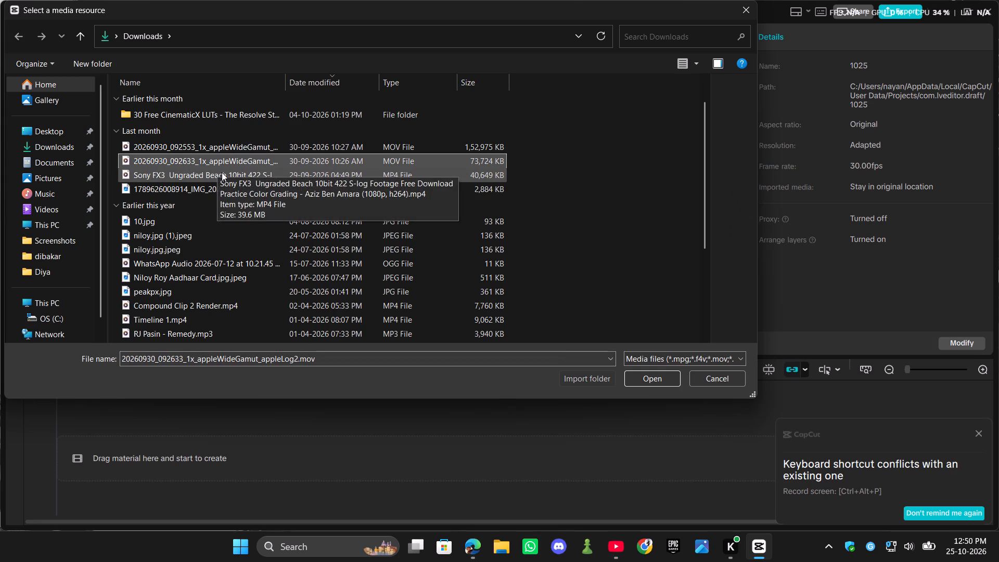
left_click(222, 172)
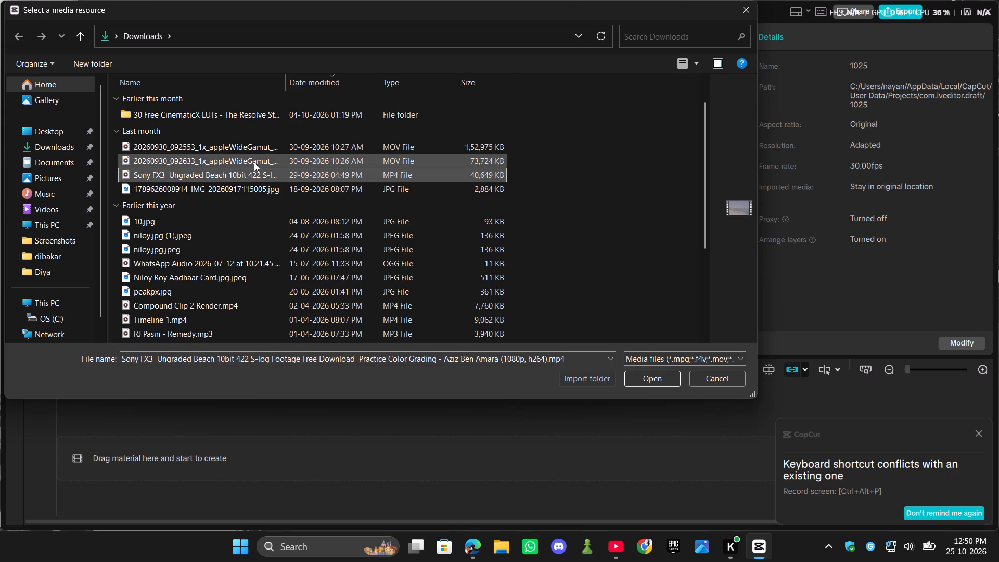
left_click(254, 162)
left_click(254, 182)
left_click(254, 178)
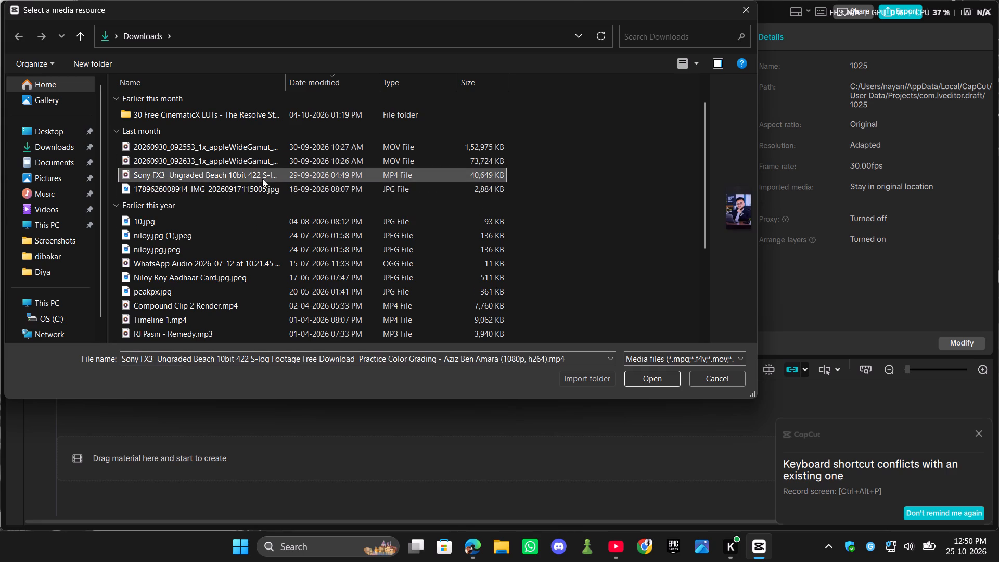
left_click(669, 377)
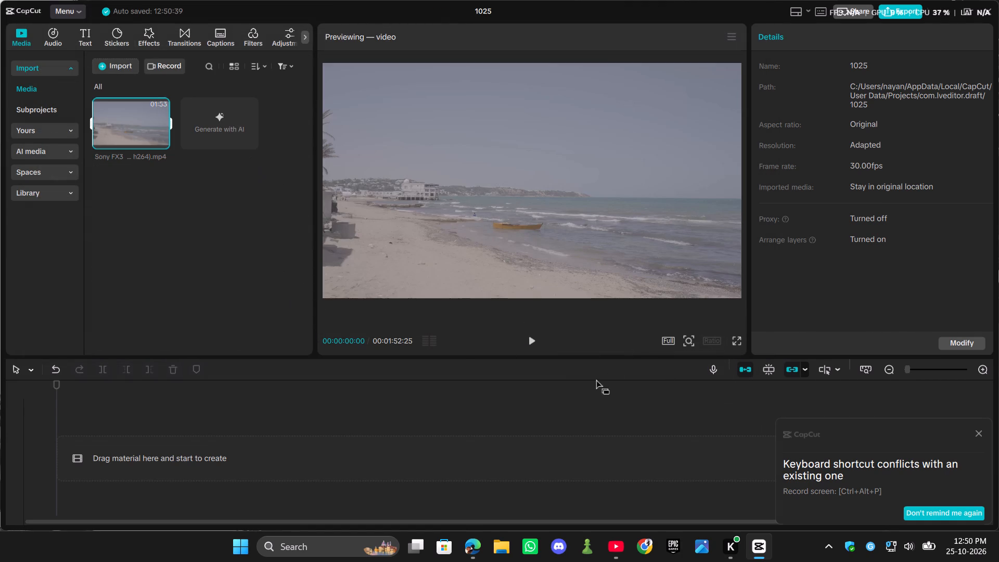
Preview the imported beach clip briefly, add it to the timeline and dismiss the shortcut conflict notice.
left_click(533, 338)
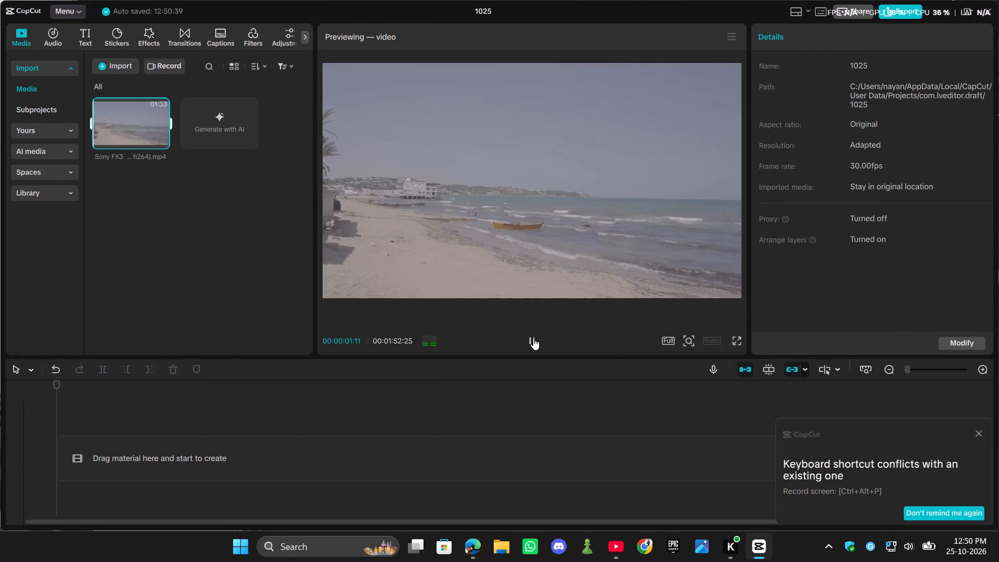
left_click(162, 139)
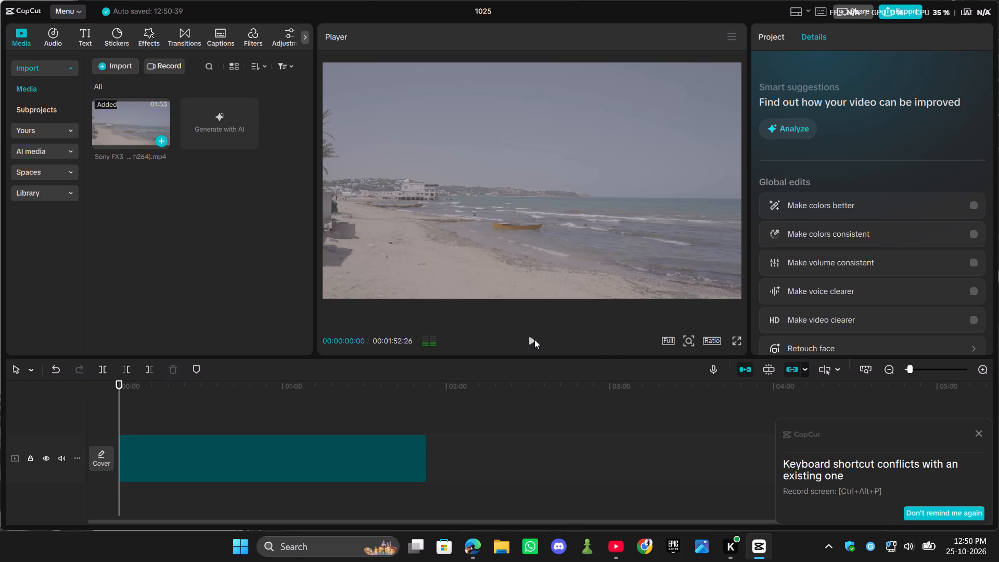
left_click(979, 433)
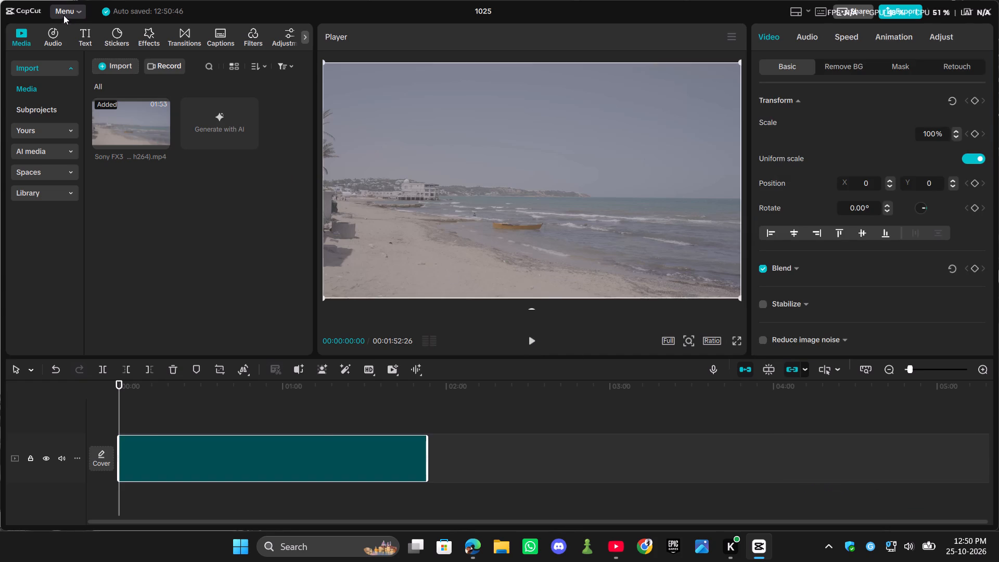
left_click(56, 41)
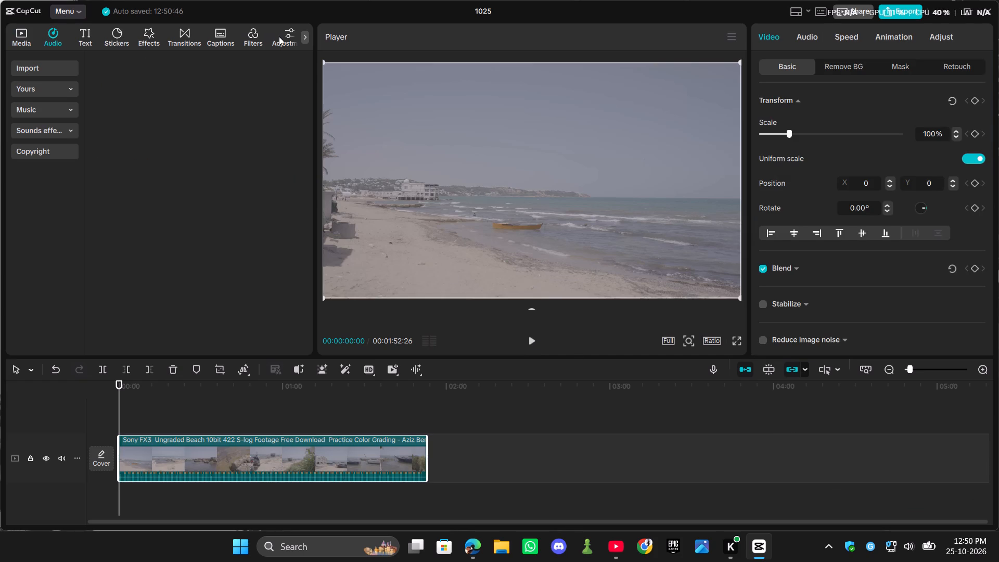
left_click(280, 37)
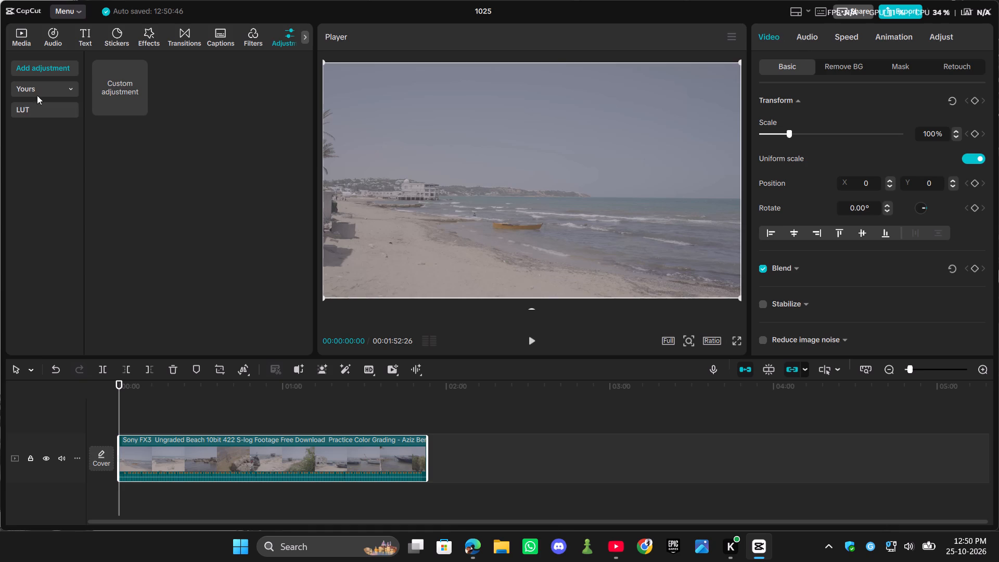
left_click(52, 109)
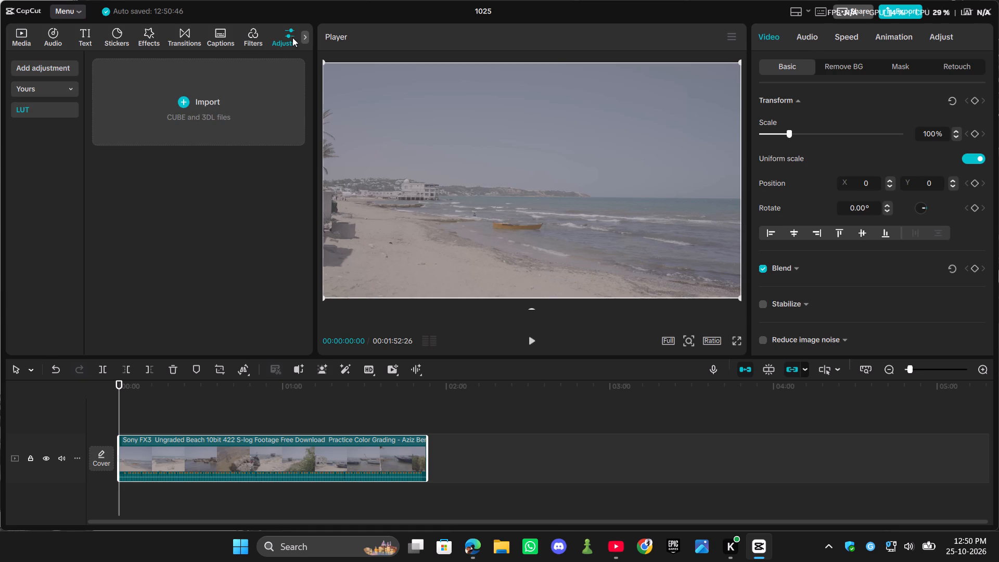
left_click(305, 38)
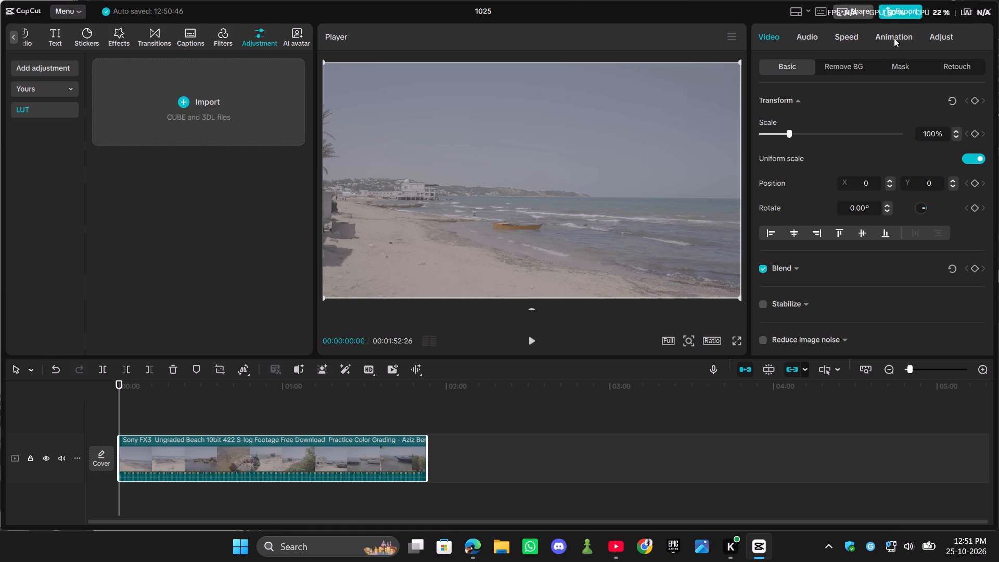
Set the beach clip's saturation to 50 in its basic colour adjustments.
left_click(937, 42)
left_click(941, 35)
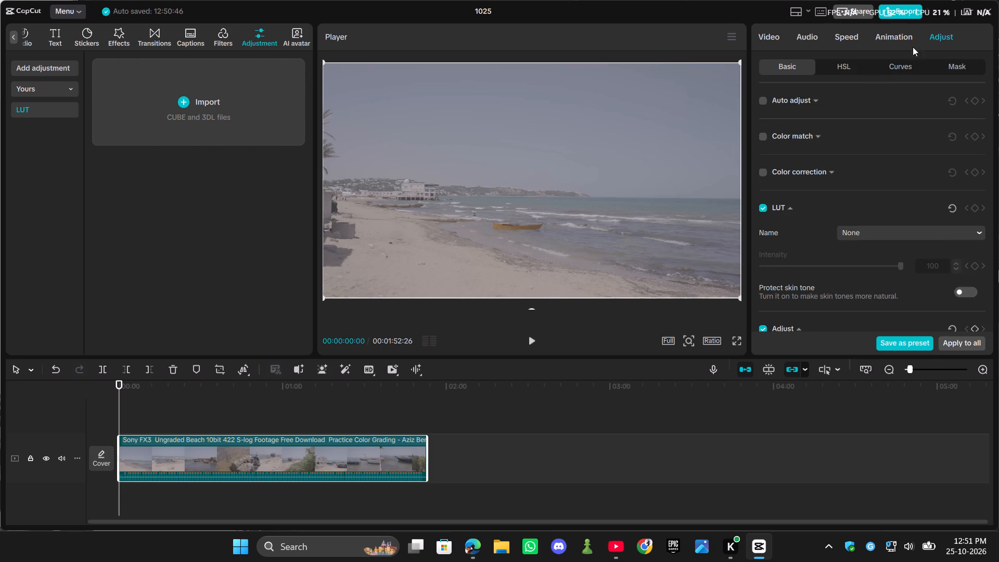
scroll(823, 136, "down", 6)
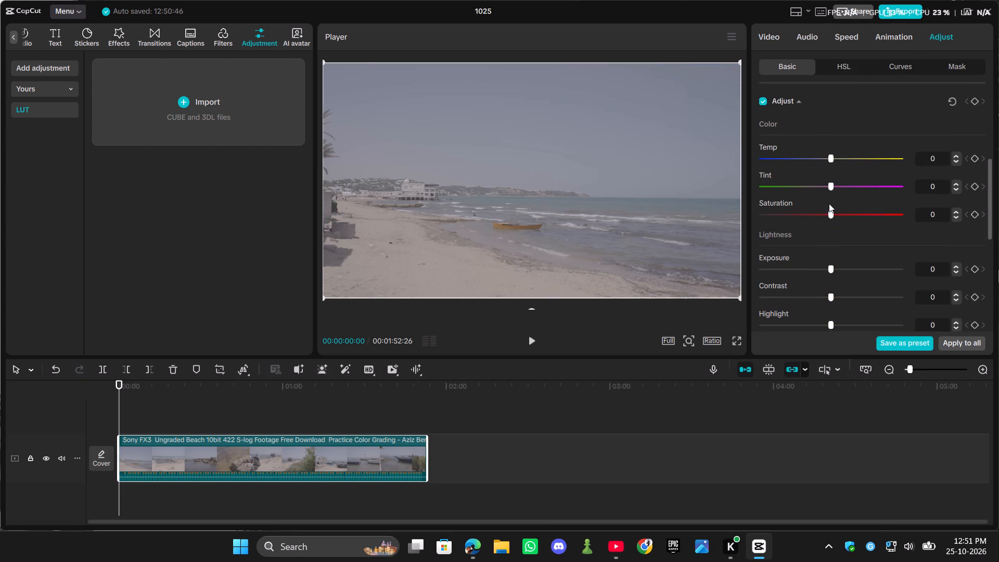
left_click_drag(831, 212, 843, 211)
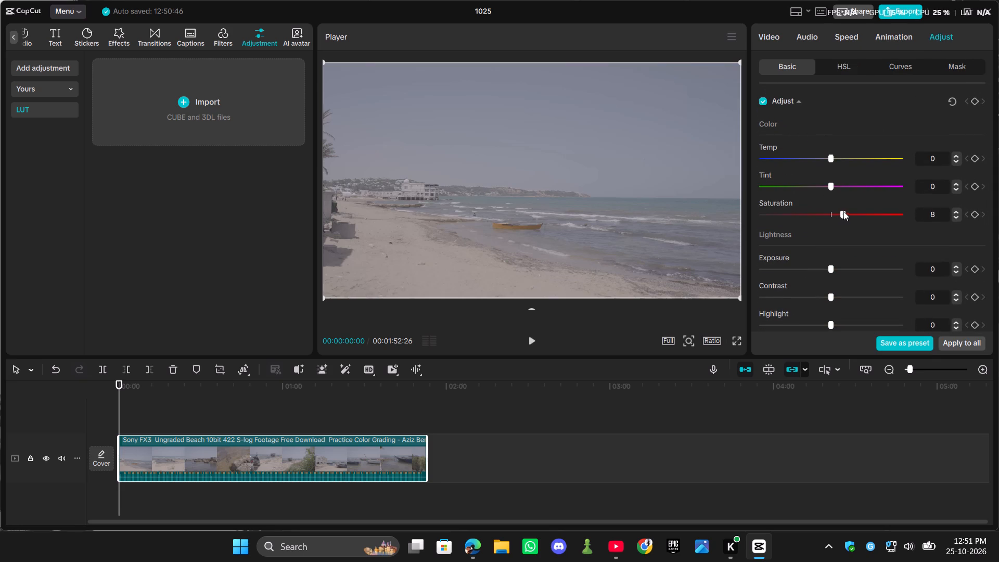
left_click_drag(843, 211, 771, 218)
left_click_drag(771, 218, 927, 215)
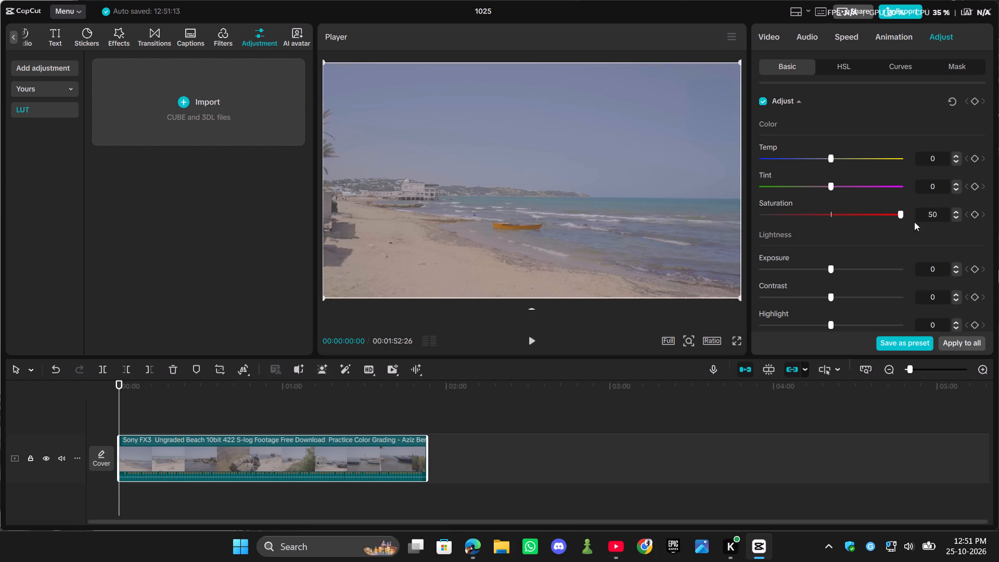
Set the beach clip's contrast to 29 after trying stronger and weaker amounts.
left_click(831, 270)
left_click_drag(830, 298, 838, 296)
left_click_drag(838, 296, 893, 303)
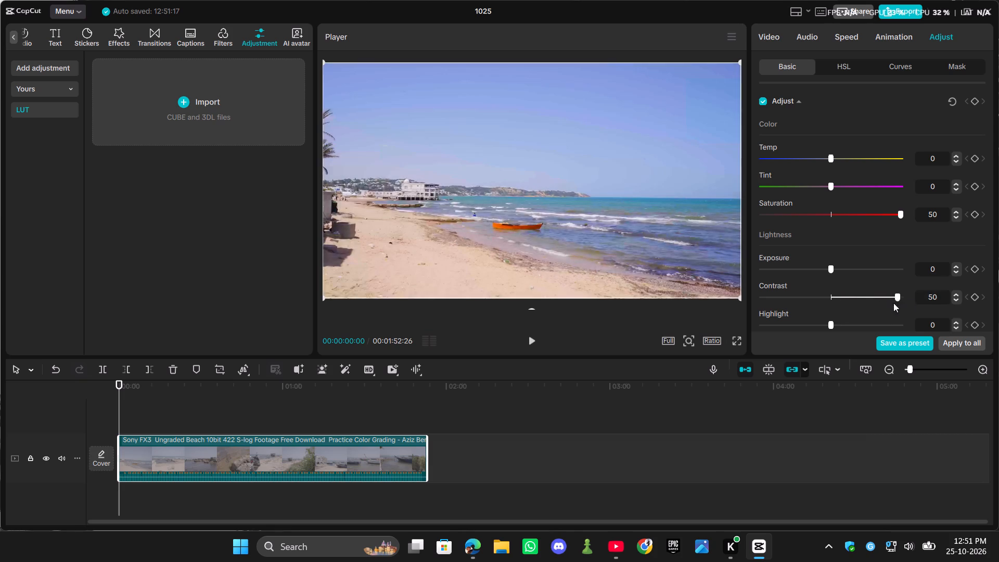
left_click_drag(893, 303, 874, 302)
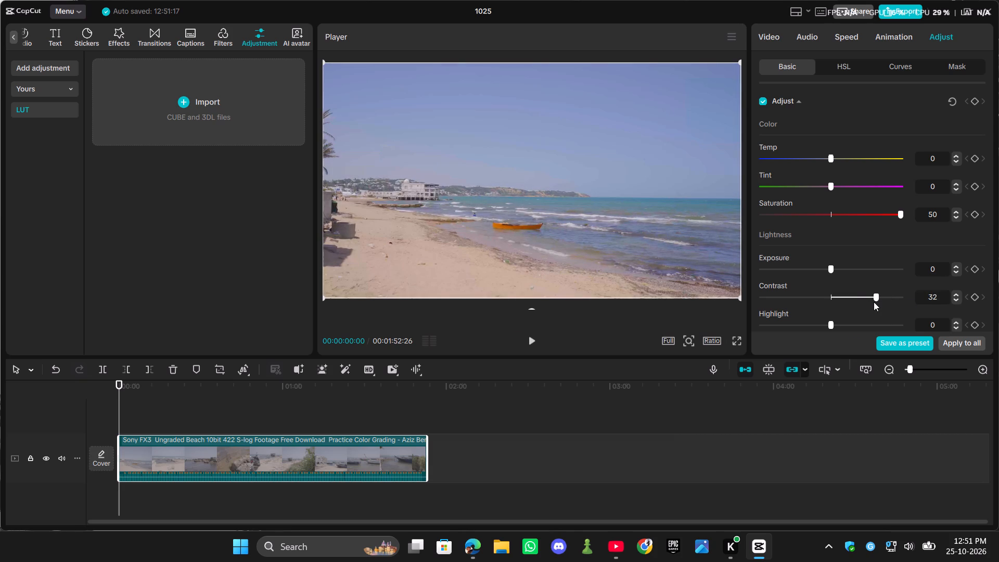
left_click_drag(874, 302, 877, 302)
left_click_drag(877, 298, 868, 298)
Shift the beach clip's tint fully toward green, to -50.
scroll(848, 262, "down", 2)
scroll(848, 262, "up", 3)
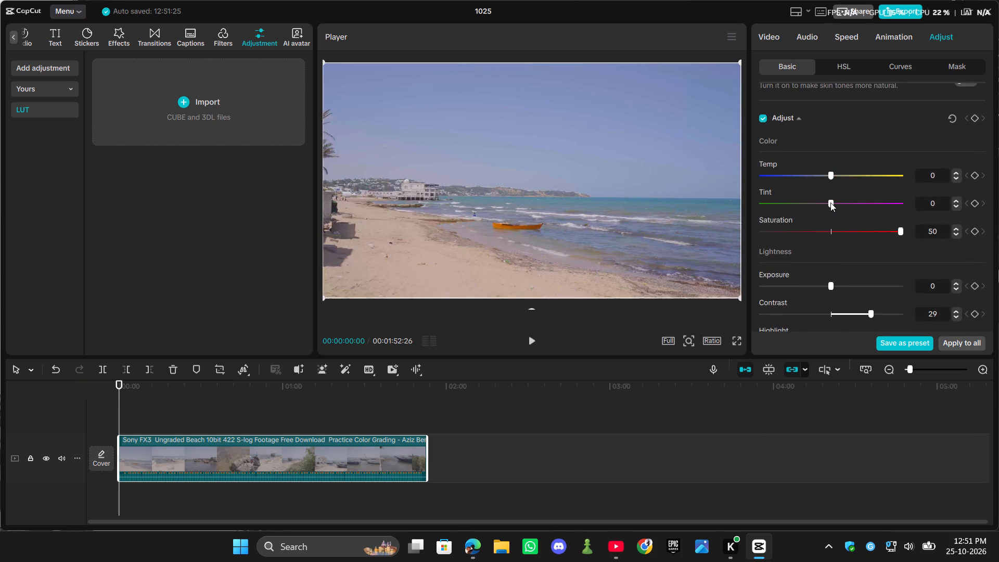
left_click_drag(830, 202, 803, 208)
left_click_drag(803, 208, 752, 203)
left_click_drag(752, 203, 832, 213)
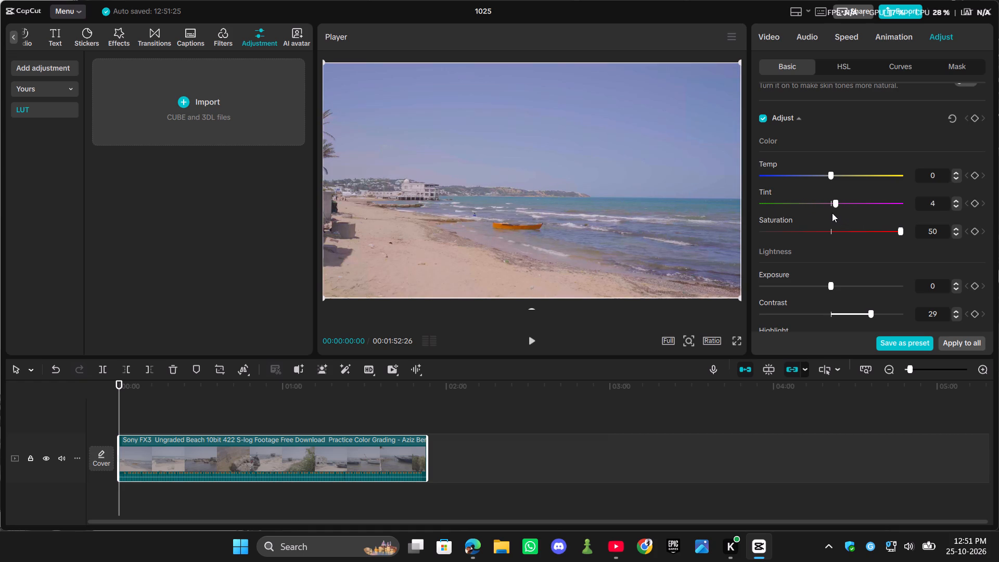
left_click_drag(832, 213, 735, 197)
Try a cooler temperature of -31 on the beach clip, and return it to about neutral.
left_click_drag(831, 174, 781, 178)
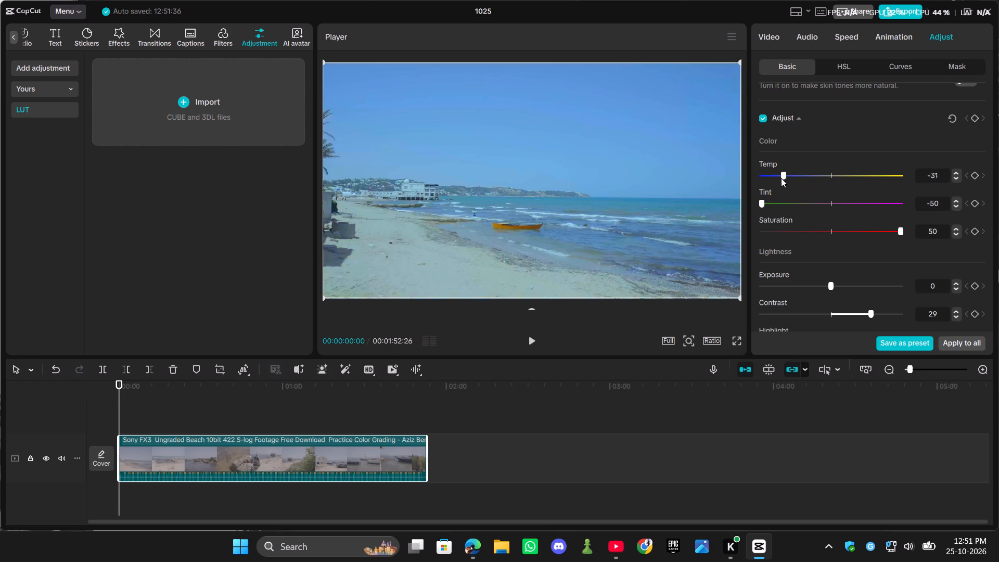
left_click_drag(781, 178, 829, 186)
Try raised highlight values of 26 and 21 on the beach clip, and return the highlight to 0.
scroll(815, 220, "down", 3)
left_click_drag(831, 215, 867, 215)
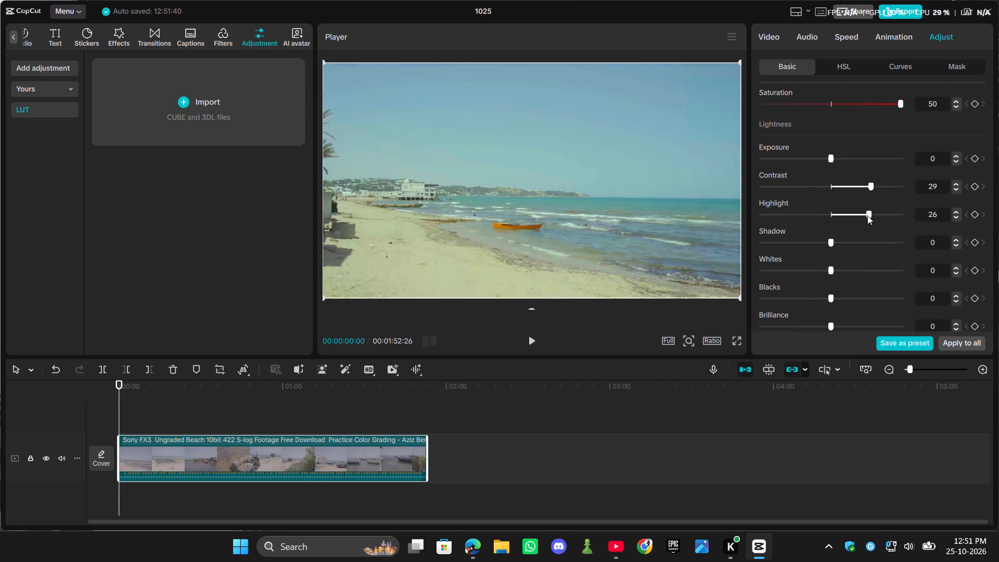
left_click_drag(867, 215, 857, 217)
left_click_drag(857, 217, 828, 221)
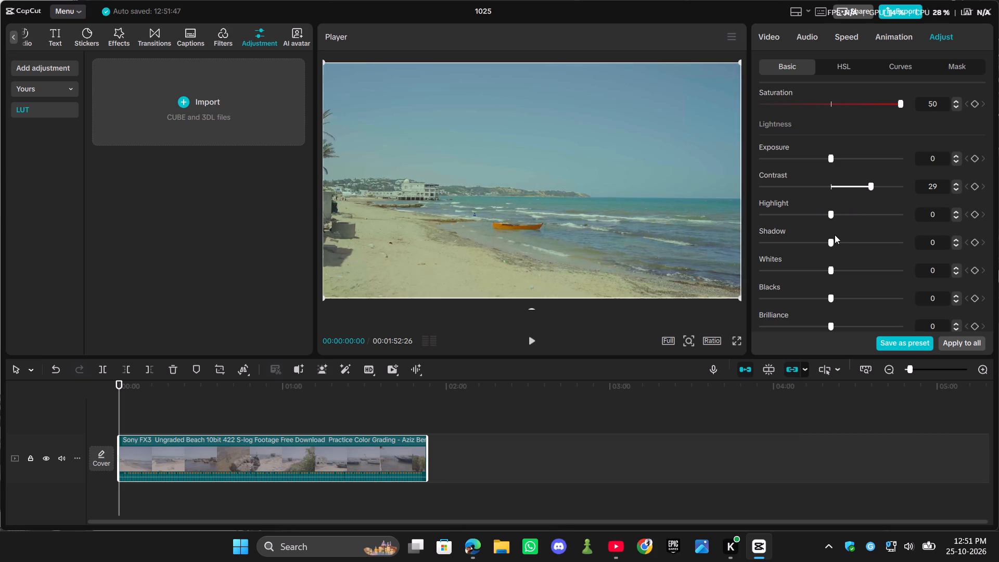
Darken the beach clip's shadows to -35 after trying -44 and 3.
left_click_drag(830, 240, 783, 245)
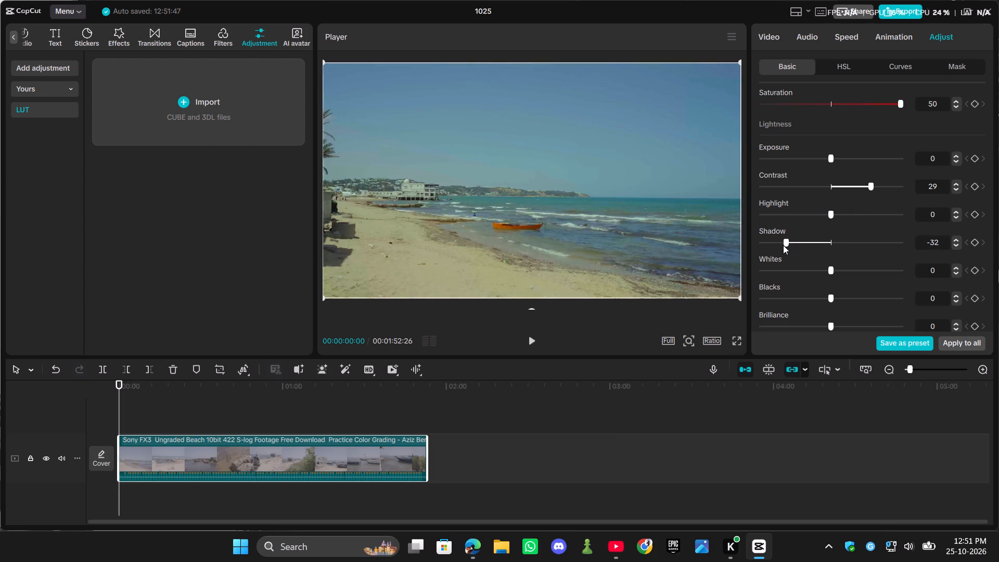
left_click_drag(783, 245, 766, 265)
left_click_drag(766, 265, 833, 263)
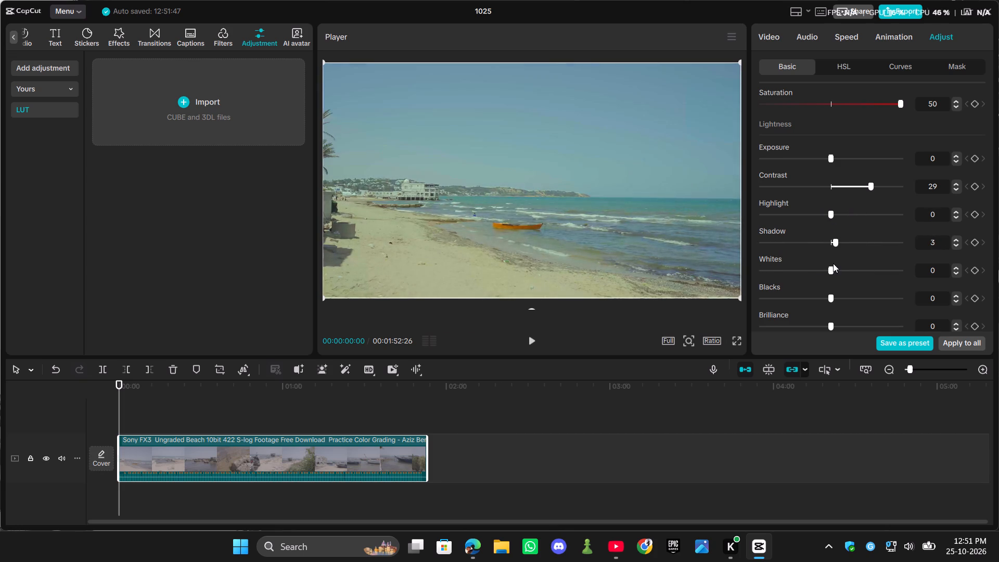
left_click_drag(833, 263, 779, 257)
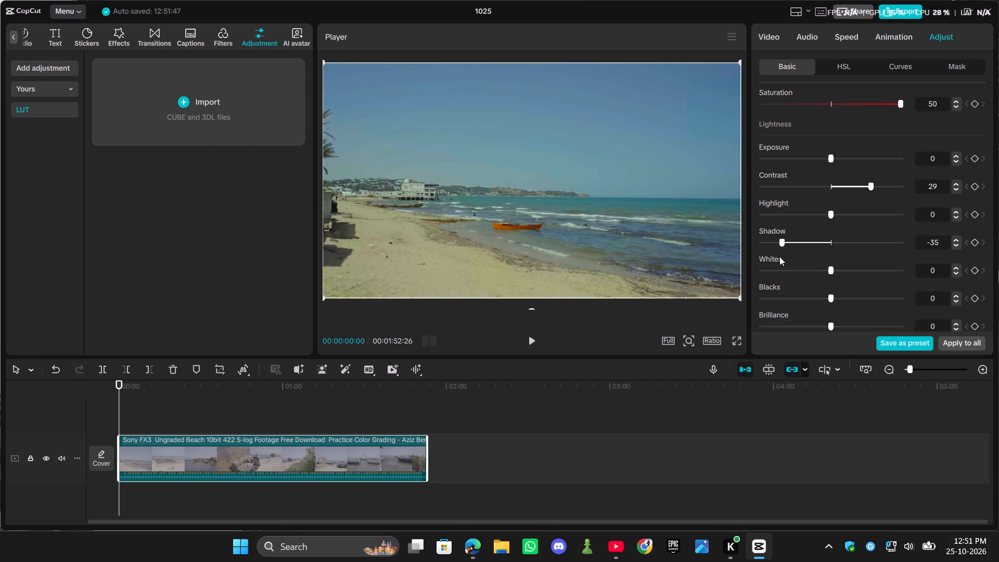
left_click_drag(779, 257, 779, 252)
Raise the beach clip's whites slightly, to 6, after trying 11.
left_click_drag(830, 271, 823, 272)
left_click_drag(823, 272, 844, 270)
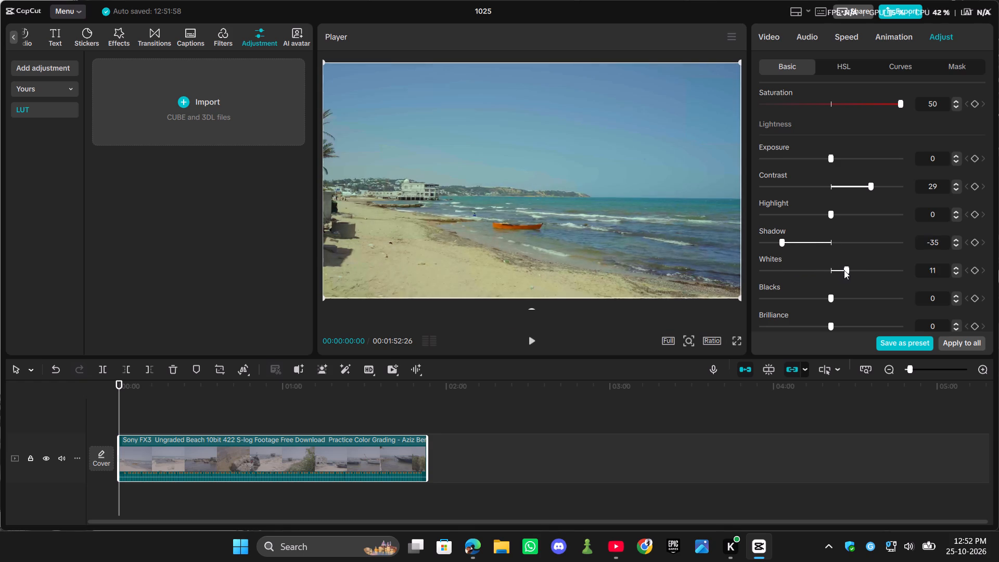
left_click_drag(844, 270, 837, 271)
Lower the beach clip's blacks slightly, to -3, after trying -6.
scroll(834, 276, "down", 1)
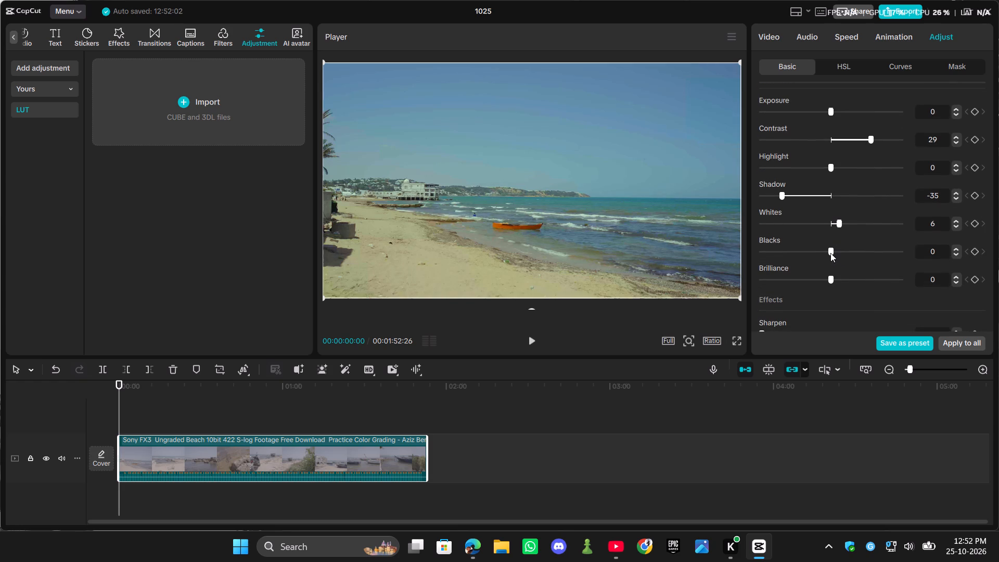
left_click_drag(831, 251, 820, 252)
left_click_drag(820, 252, 824, 252)
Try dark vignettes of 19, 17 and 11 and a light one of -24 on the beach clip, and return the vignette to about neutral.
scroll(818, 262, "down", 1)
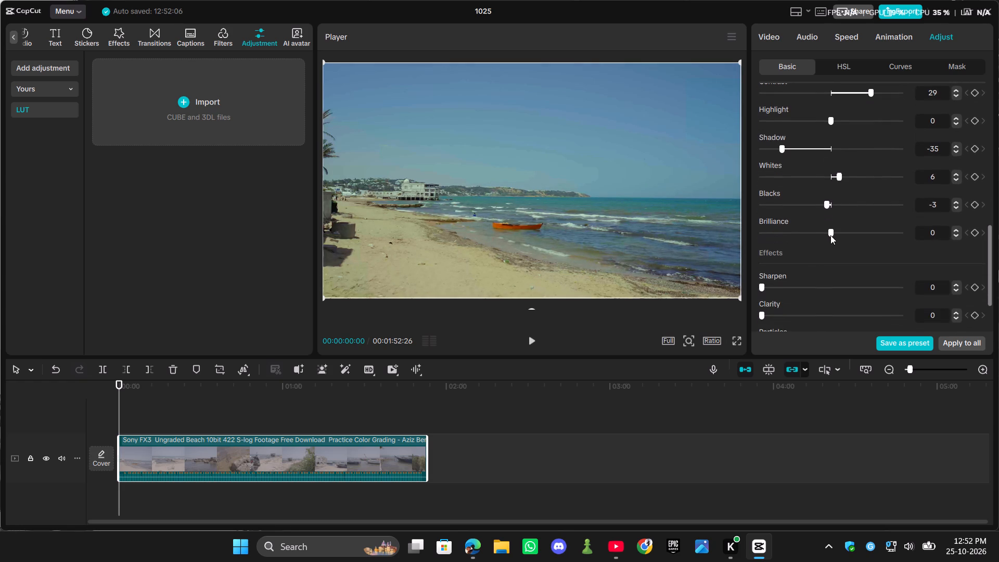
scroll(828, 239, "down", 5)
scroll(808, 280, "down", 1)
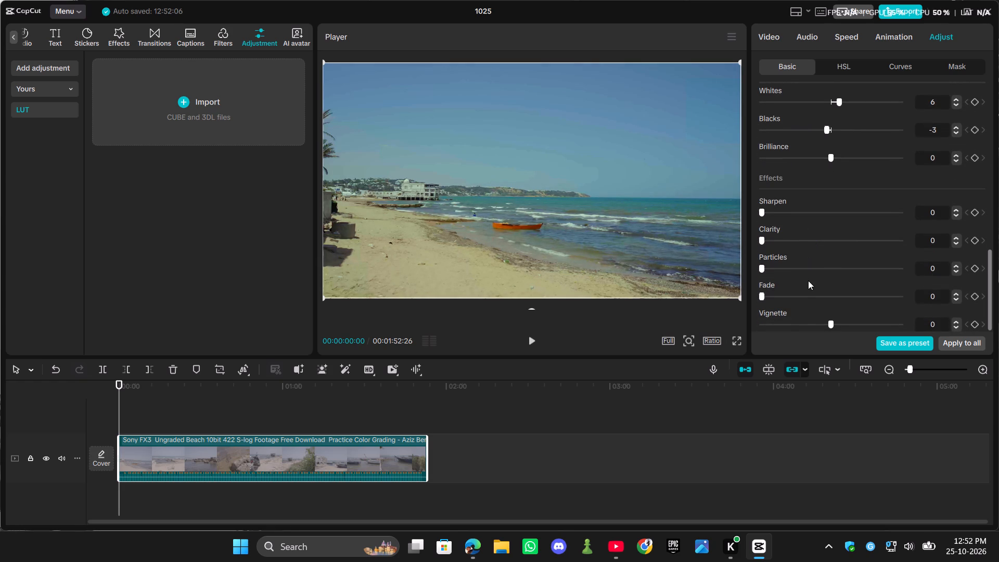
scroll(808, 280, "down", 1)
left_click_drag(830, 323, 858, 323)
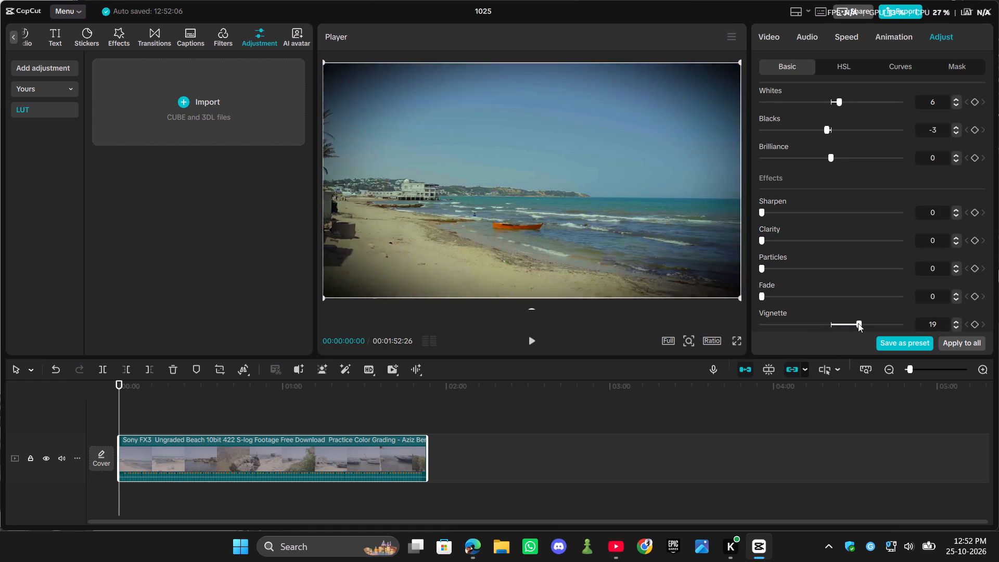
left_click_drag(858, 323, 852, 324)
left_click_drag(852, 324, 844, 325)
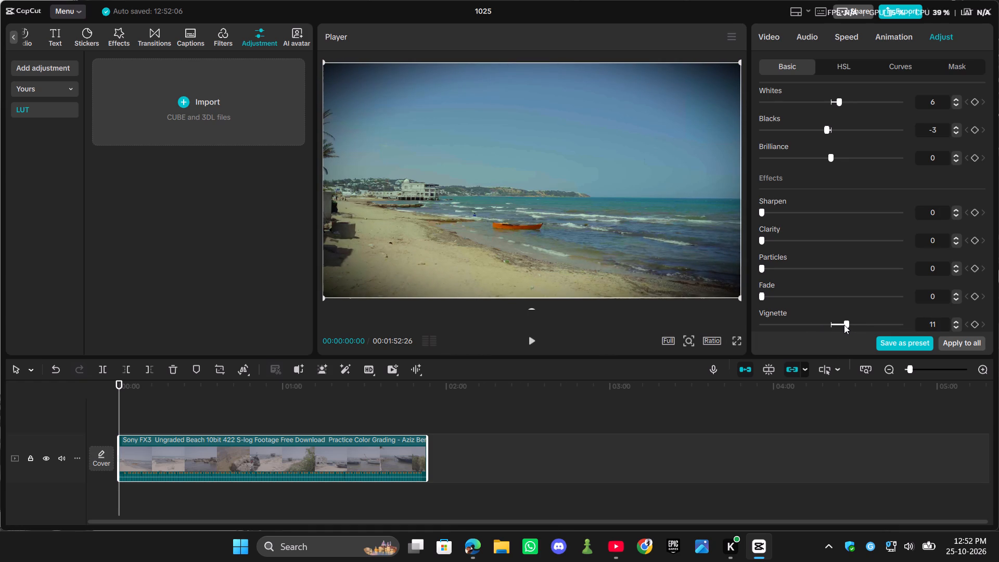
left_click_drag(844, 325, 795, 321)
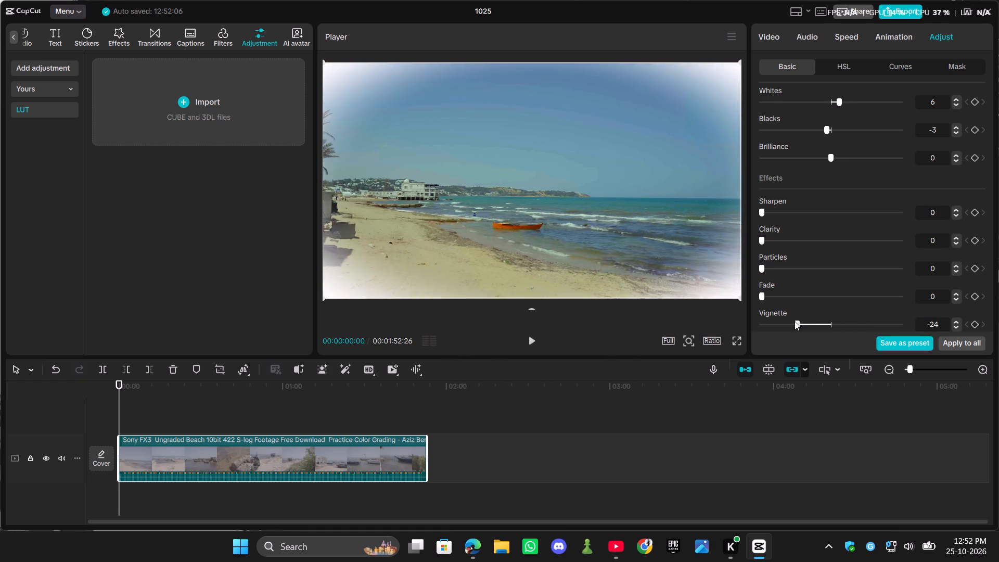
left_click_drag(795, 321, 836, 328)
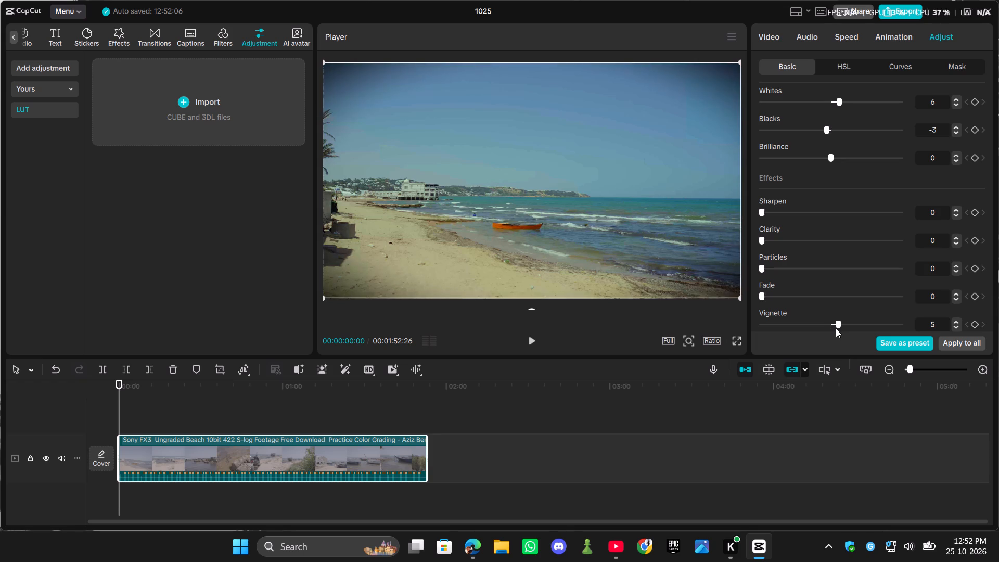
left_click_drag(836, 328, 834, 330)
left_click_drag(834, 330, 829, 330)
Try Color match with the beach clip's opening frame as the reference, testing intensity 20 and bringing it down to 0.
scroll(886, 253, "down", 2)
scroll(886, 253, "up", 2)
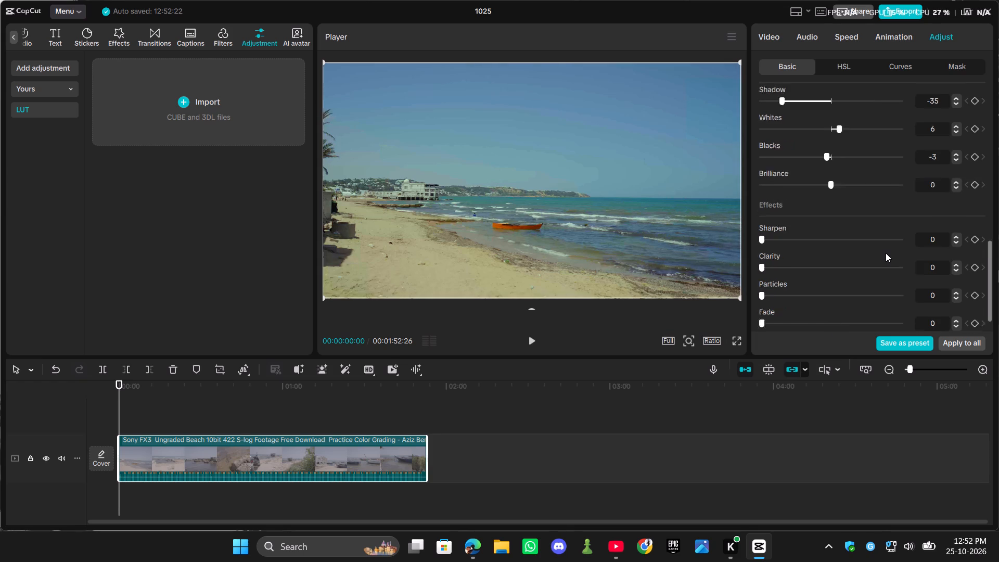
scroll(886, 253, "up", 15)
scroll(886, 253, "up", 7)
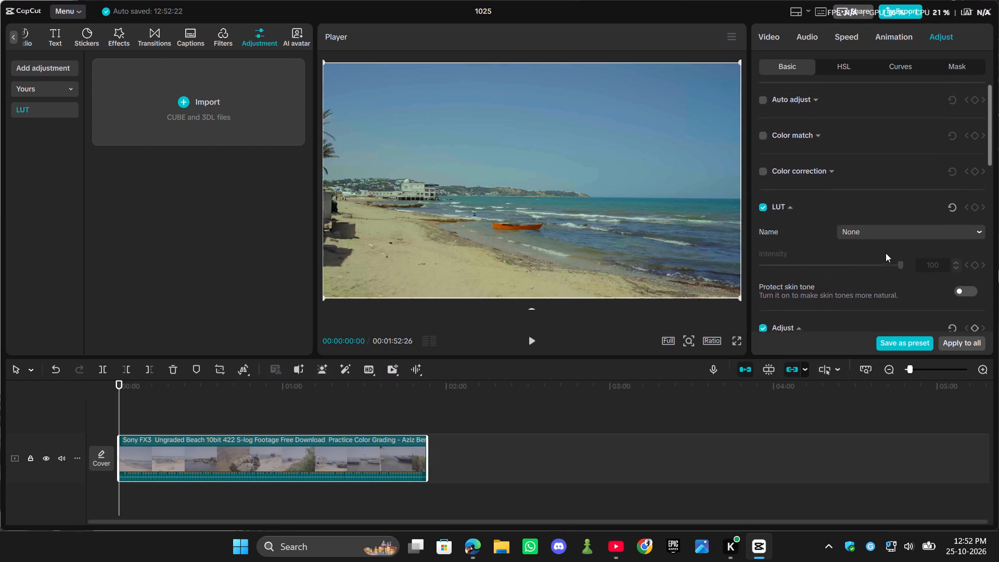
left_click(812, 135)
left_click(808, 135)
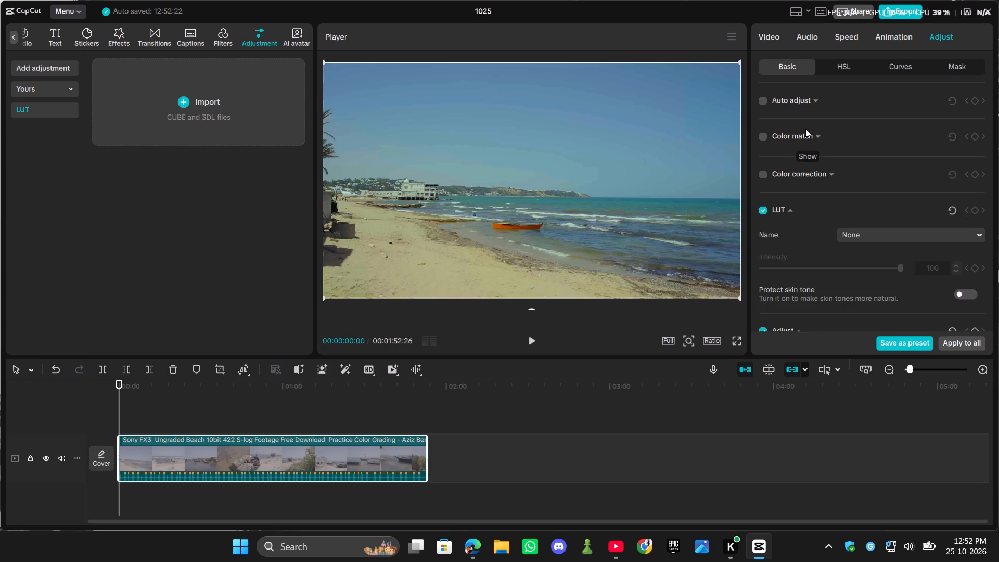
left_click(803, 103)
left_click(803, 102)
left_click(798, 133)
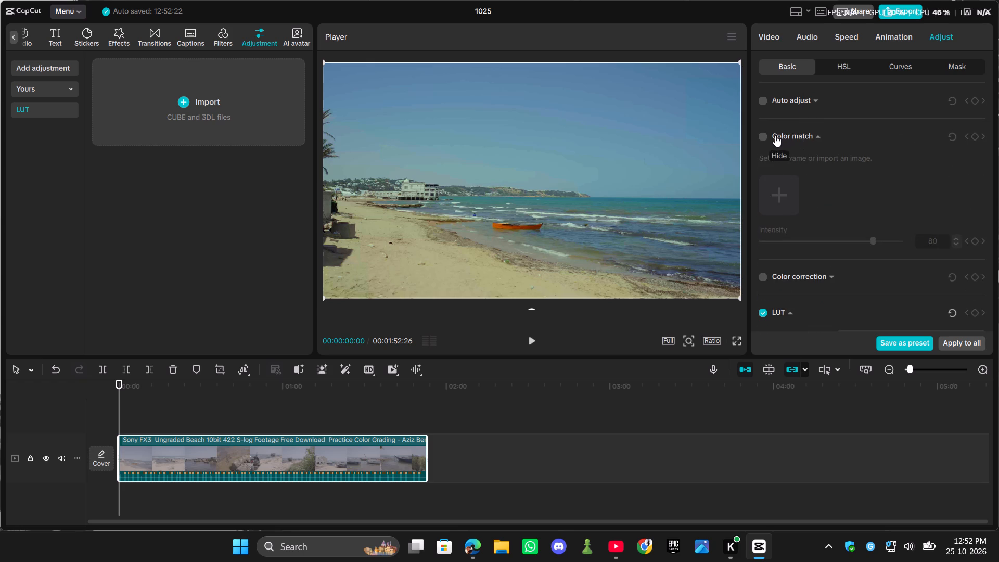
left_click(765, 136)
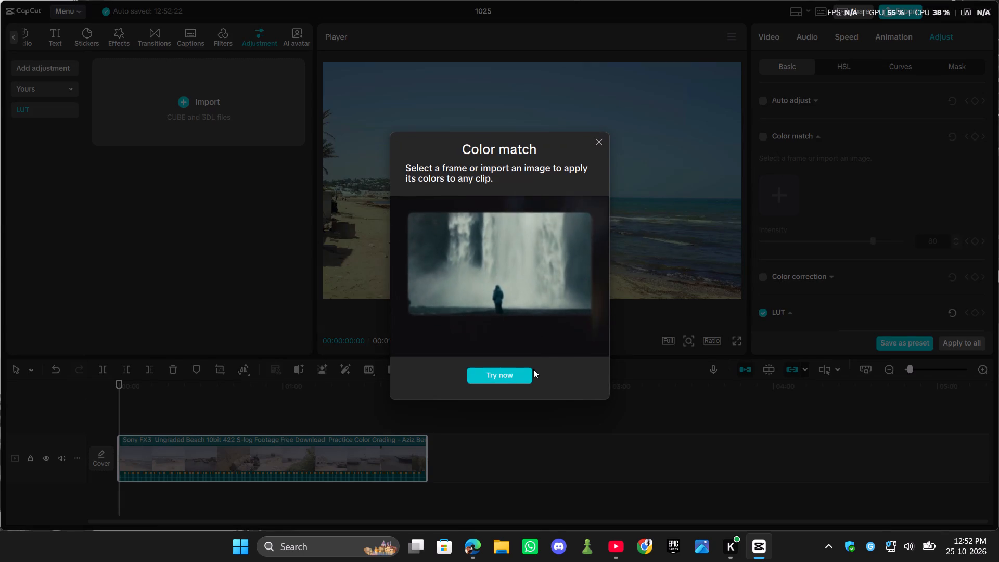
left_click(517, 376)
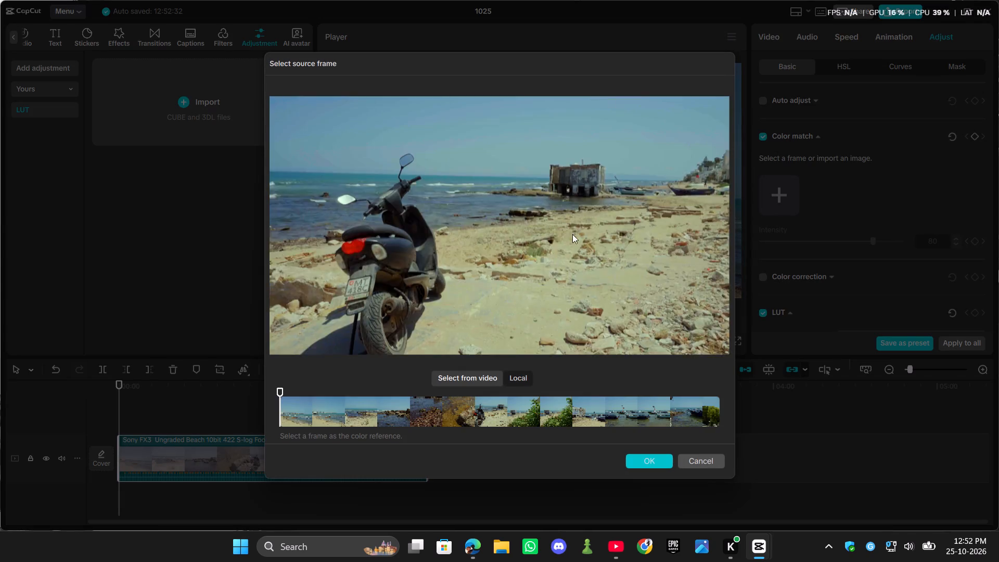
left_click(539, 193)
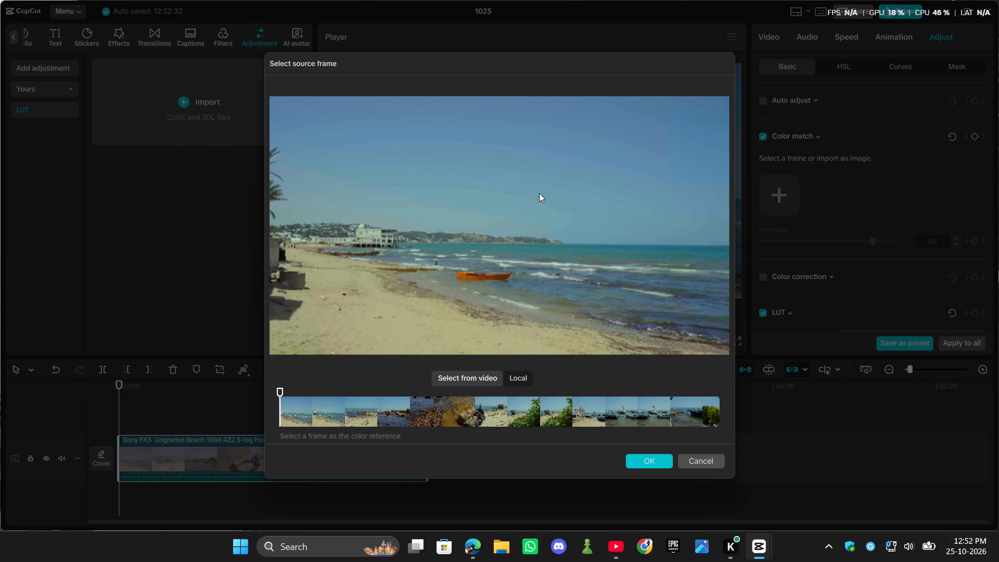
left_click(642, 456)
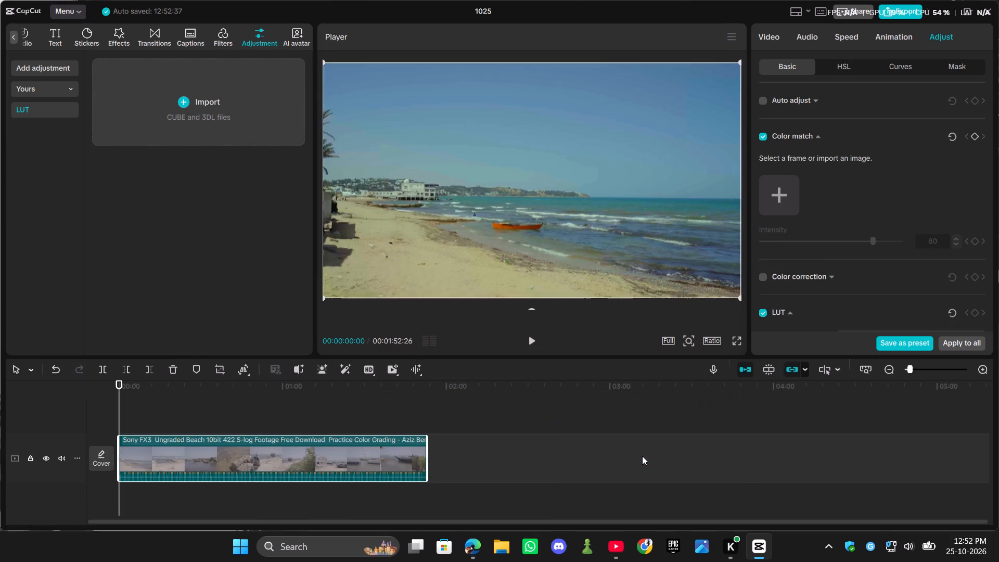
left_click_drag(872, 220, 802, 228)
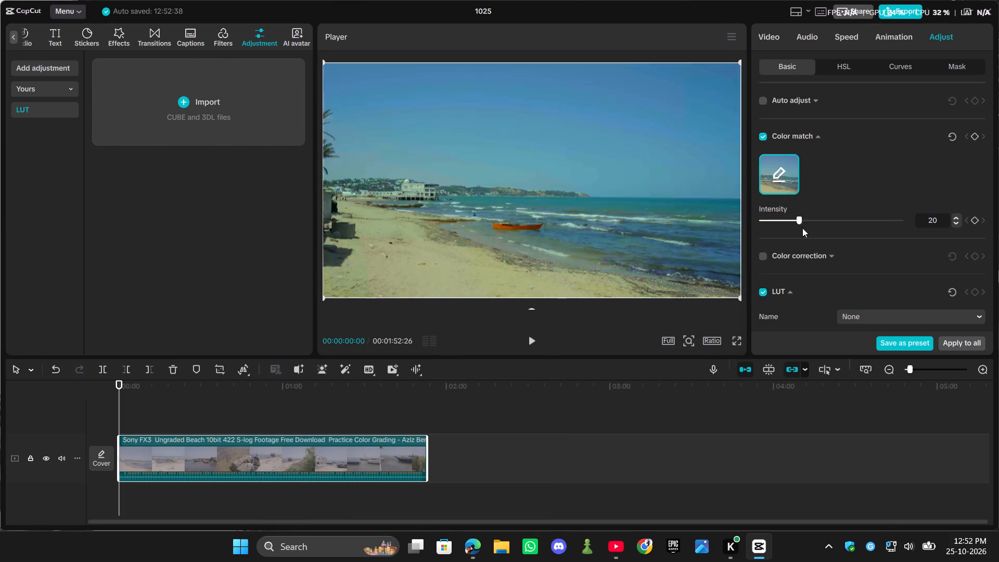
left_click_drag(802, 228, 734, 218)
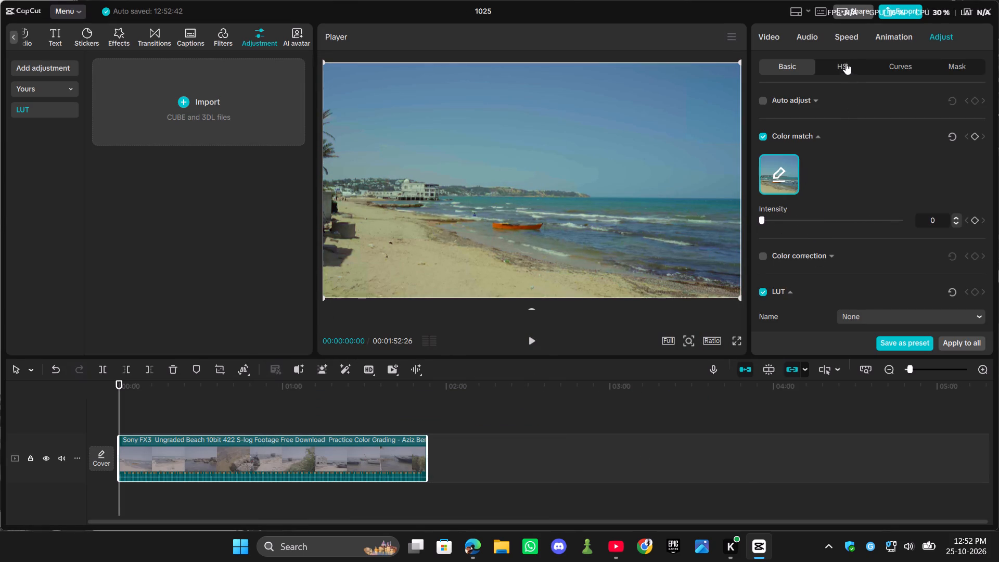
Raise the saturation of the clip's cyan tones to 100 in the HSL adjustments.
left_click(846, 63)
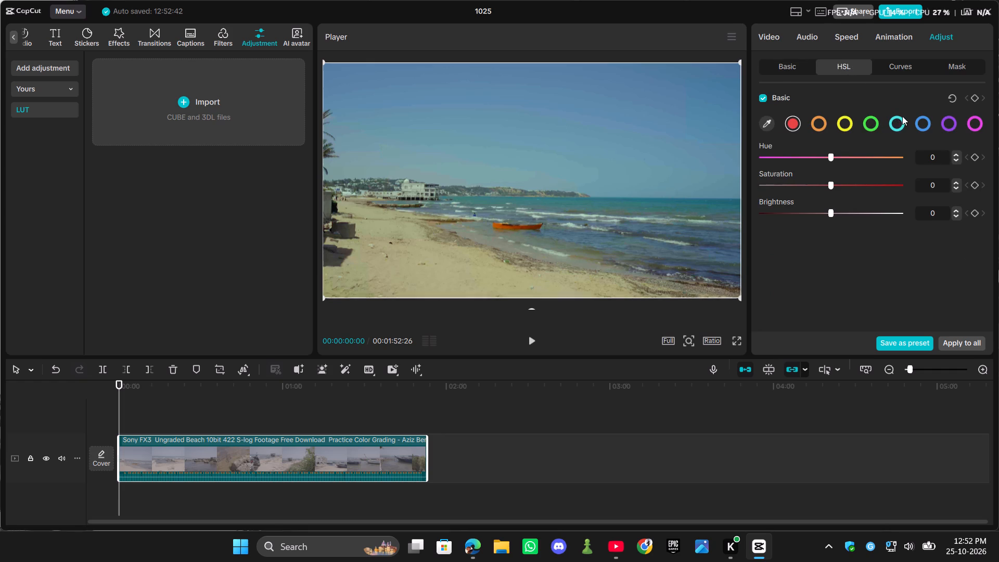
left_click(901, 126)
left_click_drag(833, 186, 834, 186)
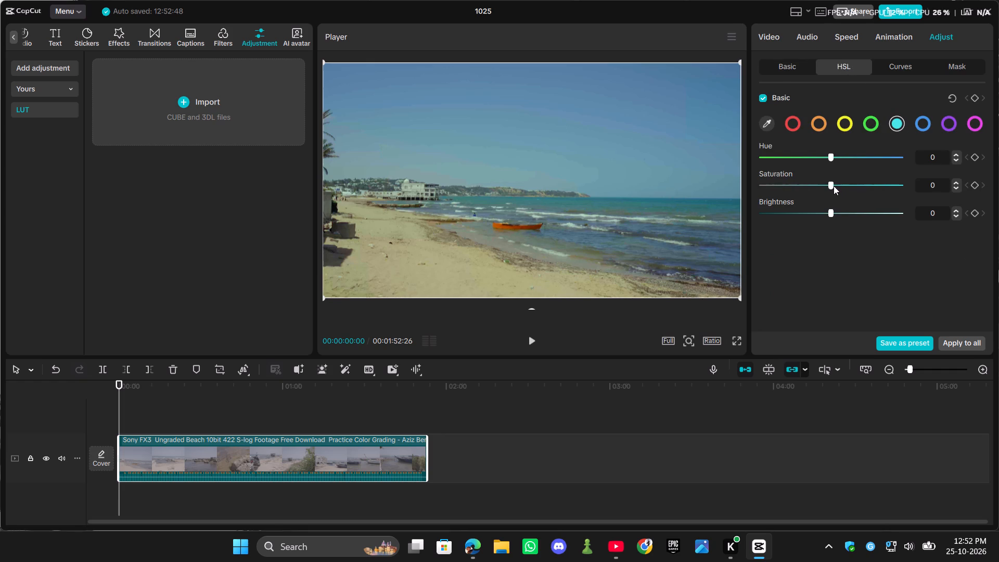
left_click_drag(834, 186, 910, 180)
left_click_drag(910, 180, 892, 194)
left_click_drag(892, 194, 902, 194)
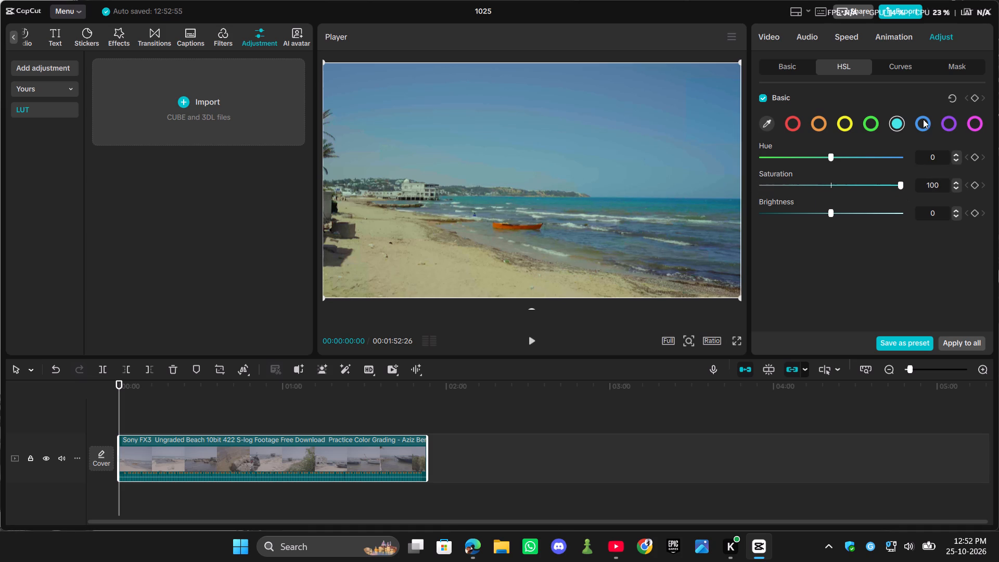
Set the saturation of the clip's blue tones to 86 and lower their brightness slightly.
left_click(923, 119)
left_click_drag(831, 182, 903, 184)
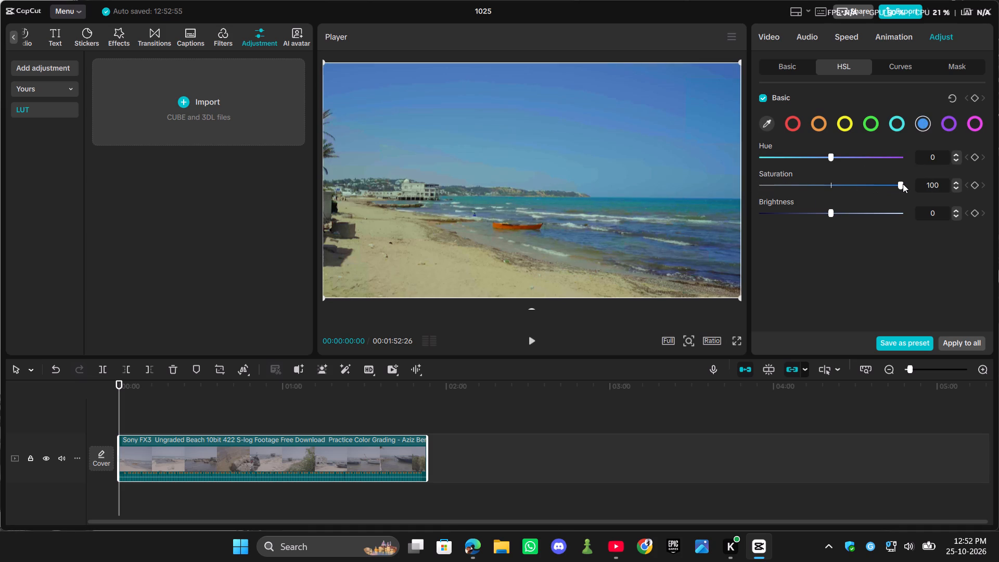
left_click_drag(903, 184, 889, 190)
left_click_drag(830, 213, 821, 214)
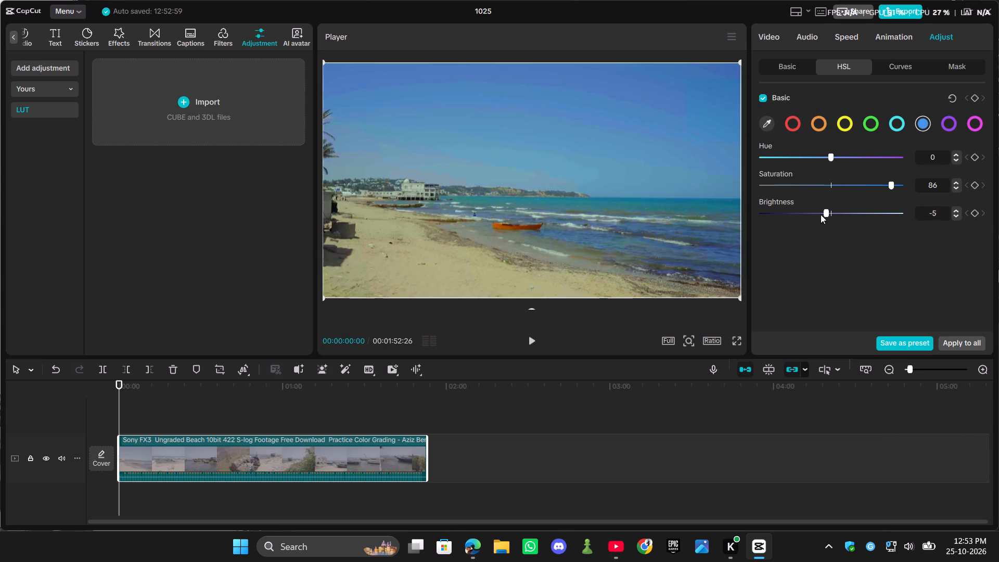
left_click_drag(821, 214, 810, 219)
Add a control point slightly above the midpoint of the clip's luma curve.
left_click(909, 67)
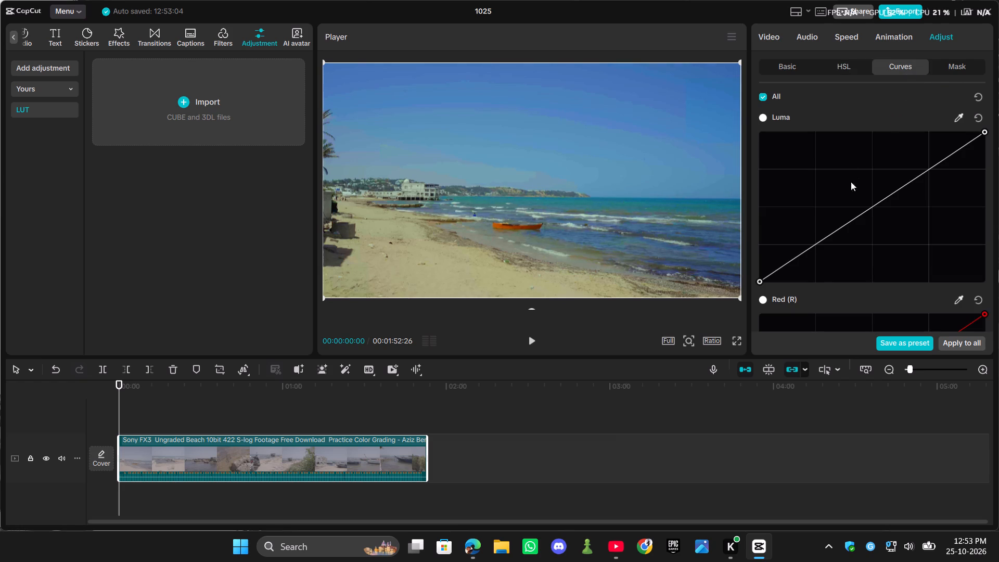
left_click(892, 192)
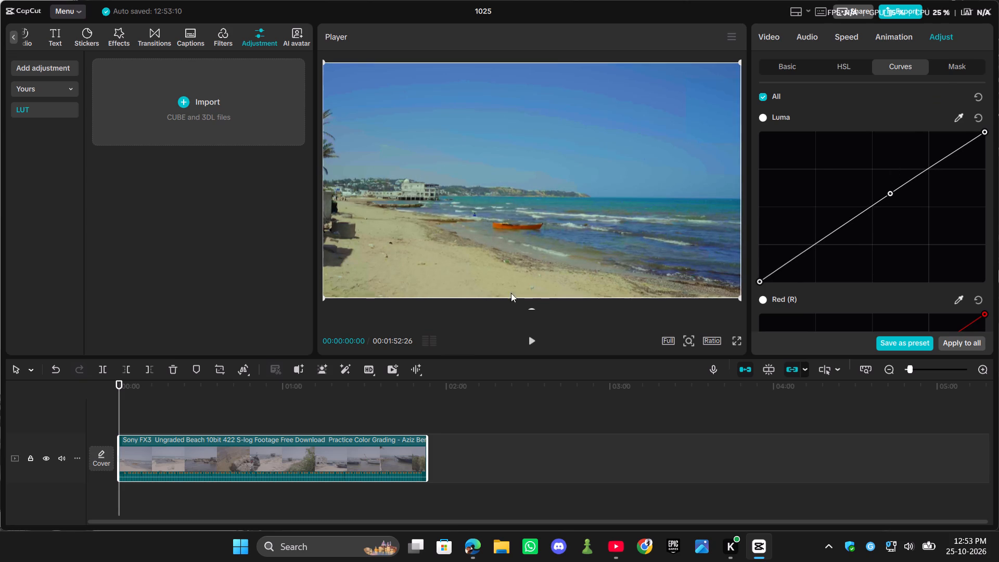
Review the graded look of the different shots throughout the clip, returning to the opening frame.
left_click(345, 454)
left_click(378, 411)
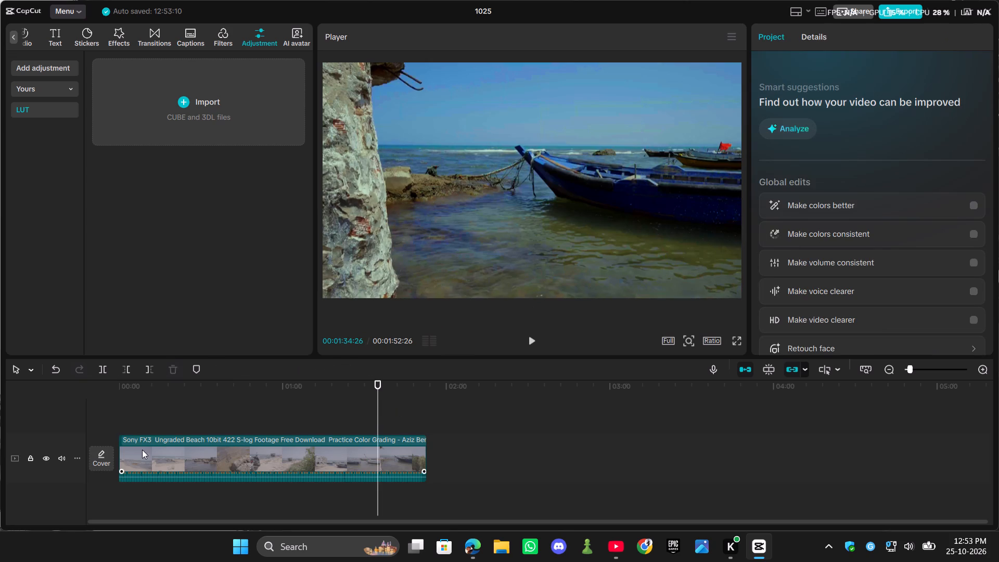
left_click_drag(380, 382, 301, 395)
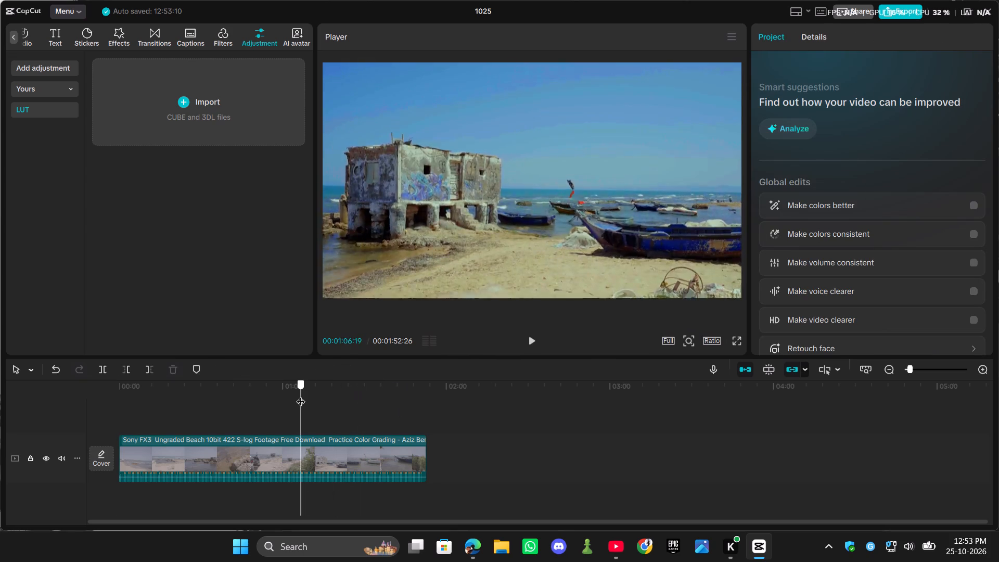
left_click_drag(301, 395, 227, 405)
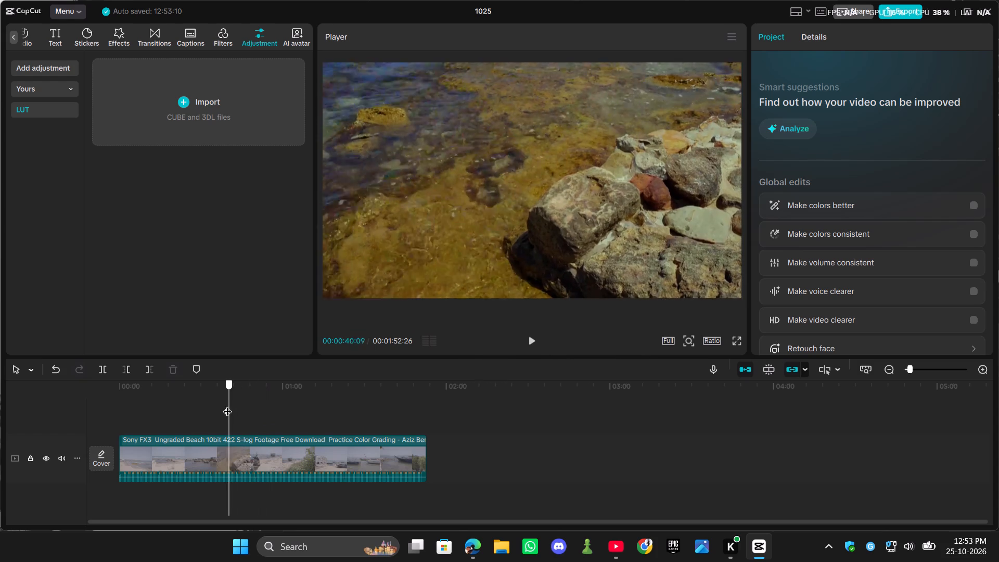
left_click_drag(227, 405, 233, 408)
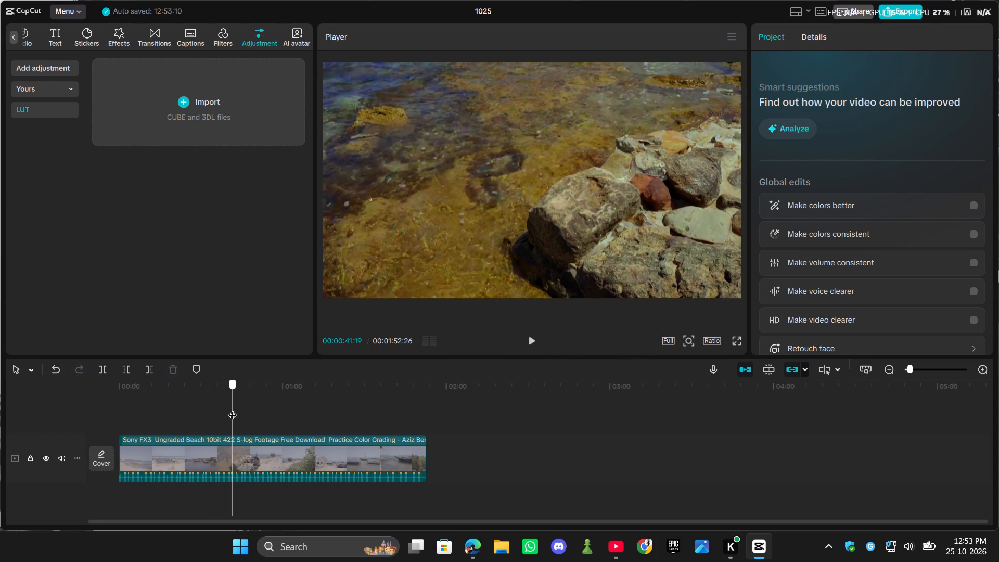
left_click_drag(233, 408, 105, 435)
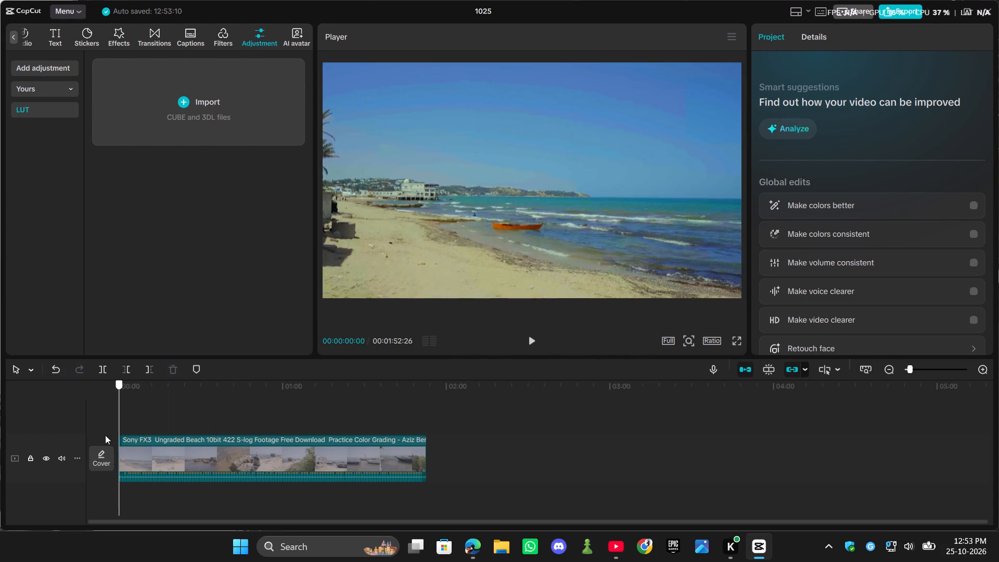
left_click_drag(105, 435, 195, 428)
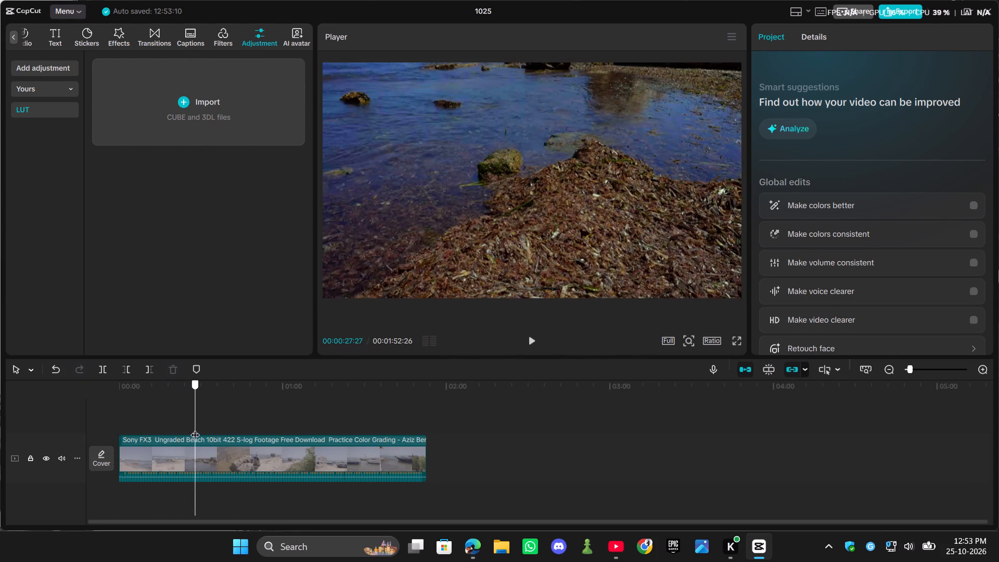
left_click_drag(195, 428, 285, 424)
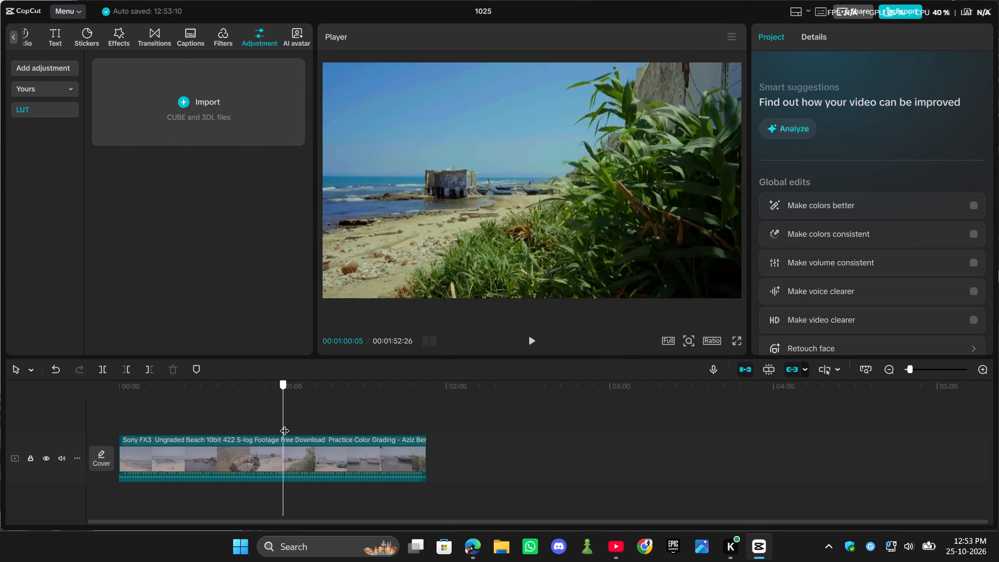
left_click_drag(285, 424, 388, 418)
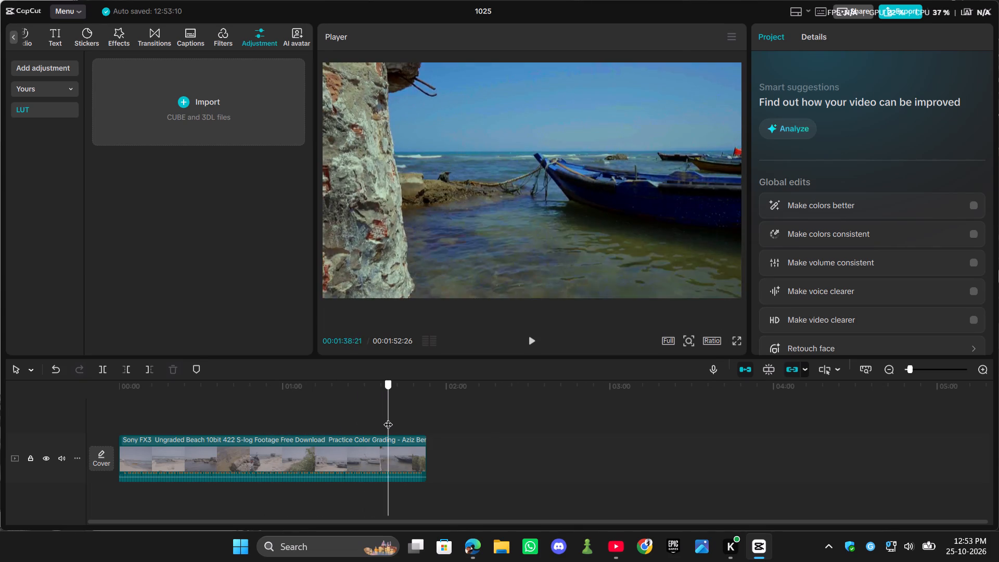
left_click_drag(388, 418, 106, 450)
Warm the beach clip by setting its basic colour temperature to 22.
left_click(207, 459)
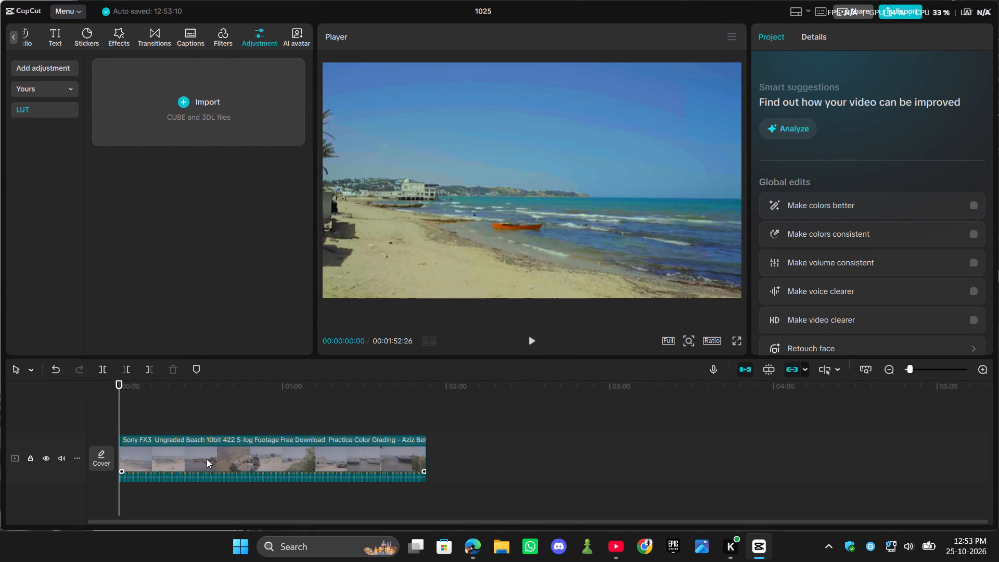
left_click(883, 39)
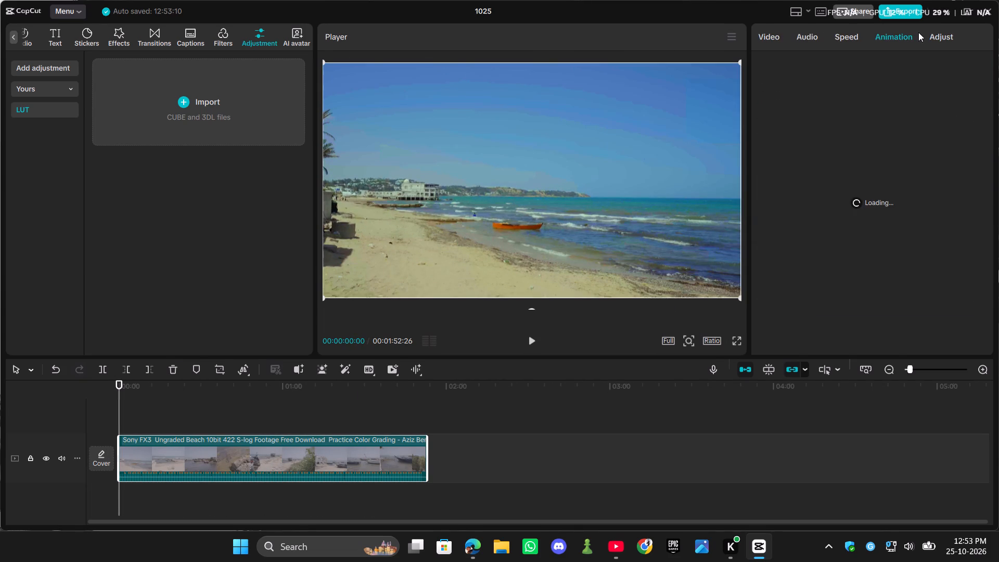
left_click(932, 37)
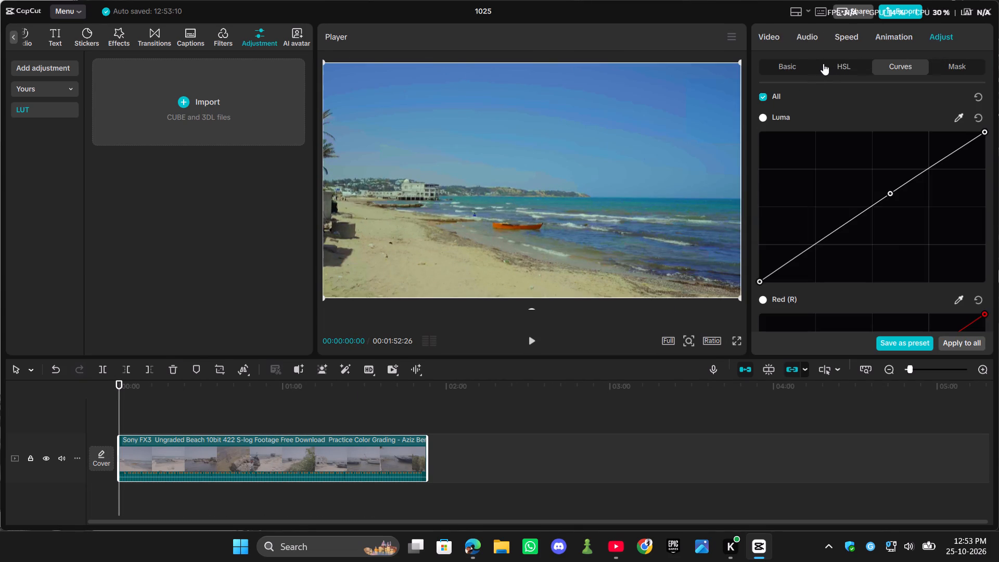
left_click(795, 63)
scroll(841, 104, "down", 3)
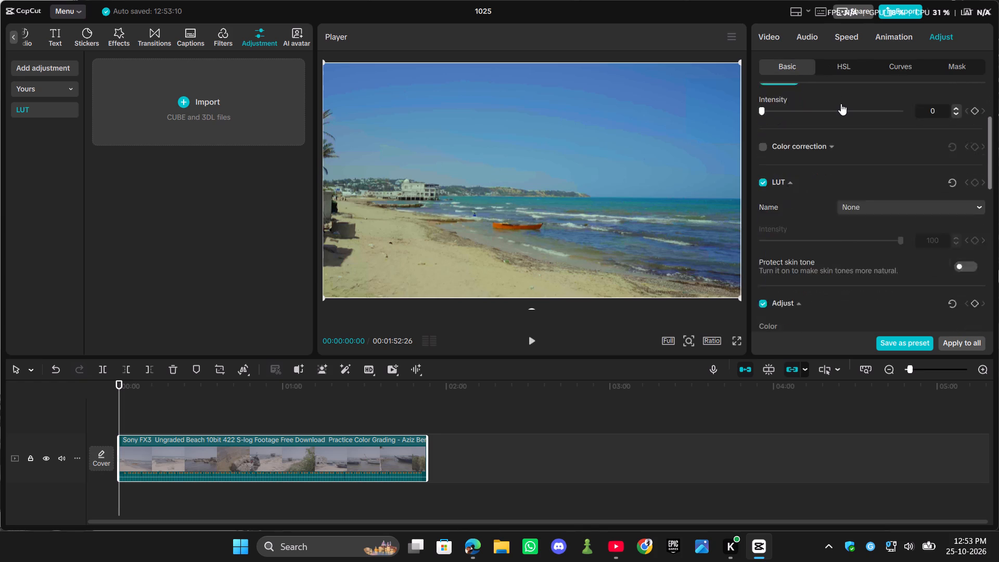
scroll(841, 104, "down", 3)
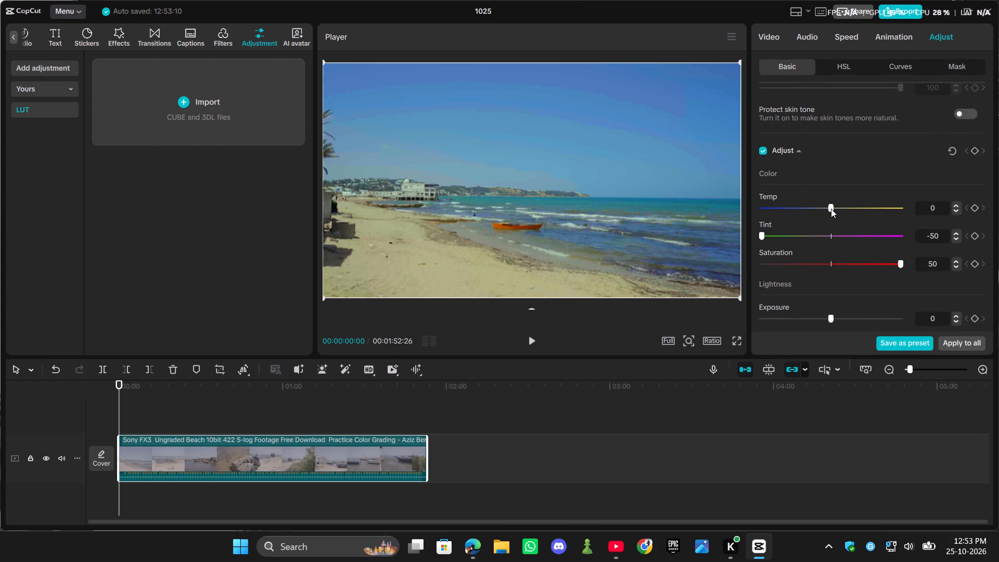
left_click_drag(831, 209, 841, 208)
left_click_drag(841, 208, 858, 206)
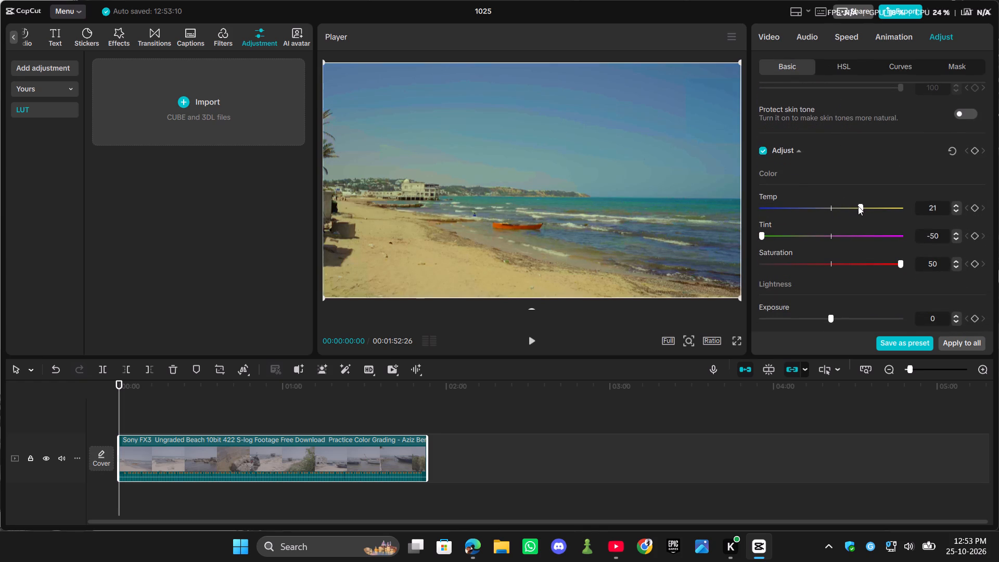
left_click_drag(858, 206, 859, 206)
Compare temperatures of 28, 31, 25 and neutral 0 on the scooter shot and settle the clip's temperature at 21.
left_click_drag(118, 382, 249, 388)
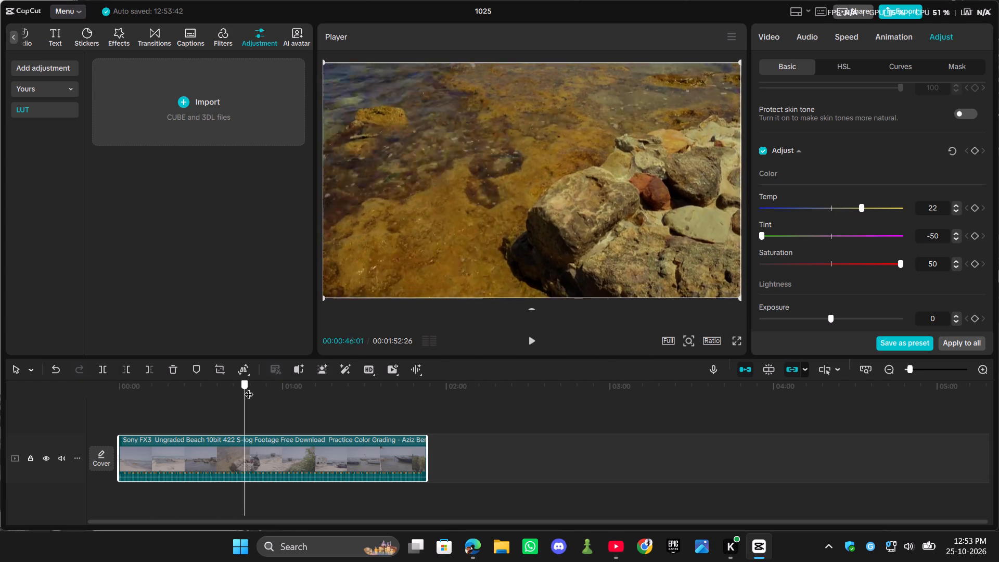
left_click_drag(249, 388, 268, 388)
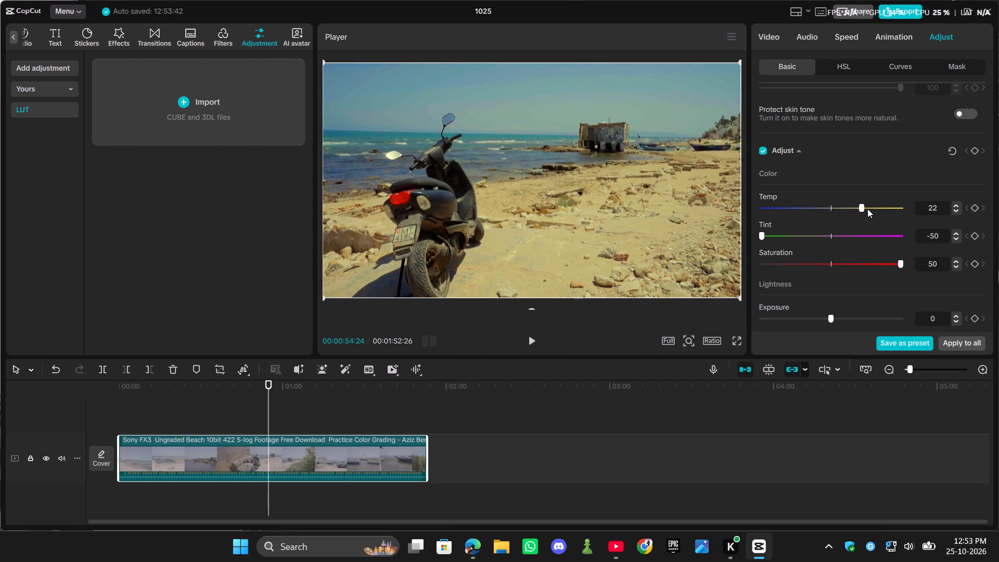
left_click_drag(862, 208, 867, 208)
left_click_drag(867, 208, 827, 210)
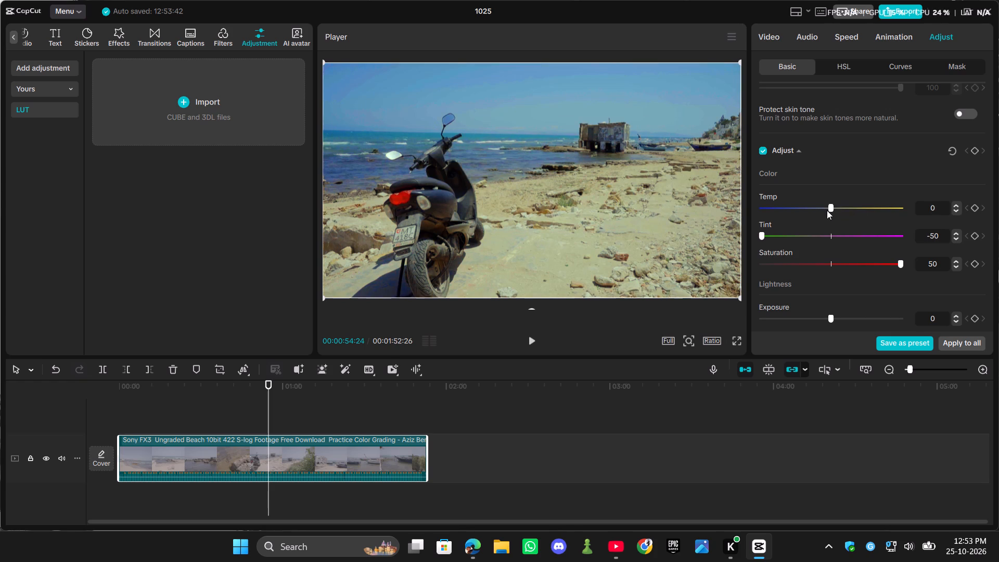
left_click_drag(827, 210, 872, 212)
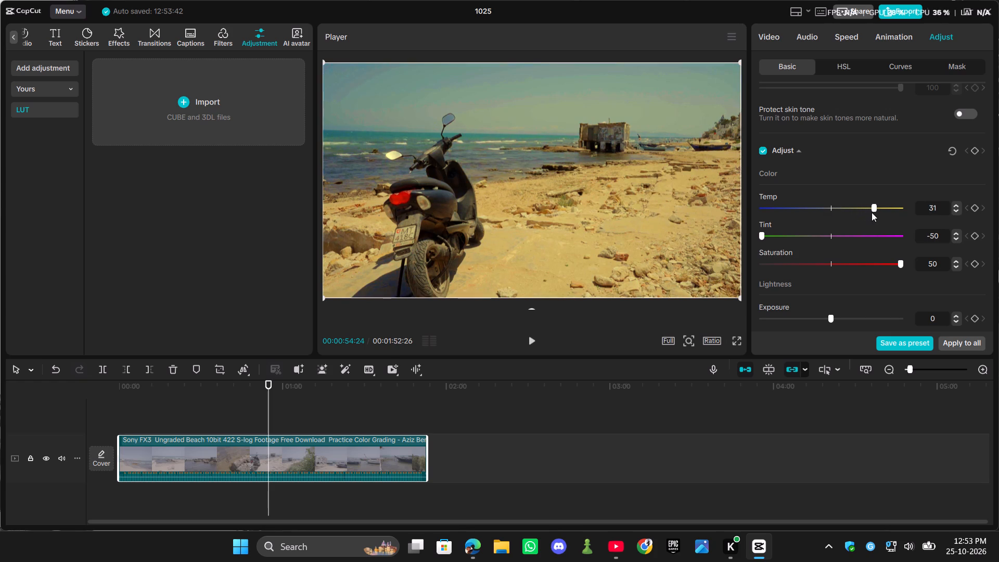
left_click_drag(872, 212, 864, 212)
left_click_drag(864, 212, 827, 218)
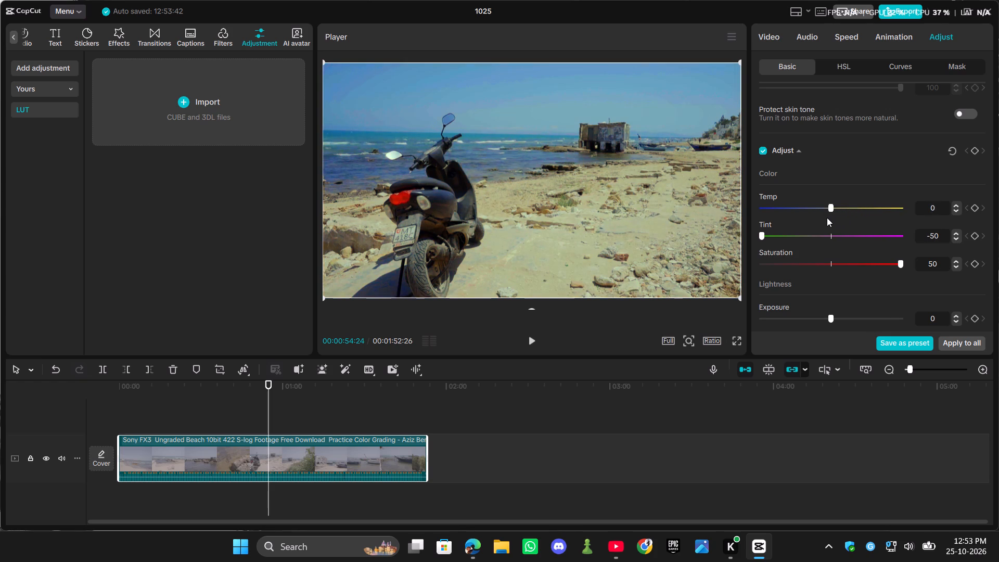
left_click_drag(827, 218, 859, 217)
Review the warmed grade throughout the clip, comparing the opening frame at temperatures 6 and 0 before restoring 21.
left_click_drag(268, 386, 235, 385)
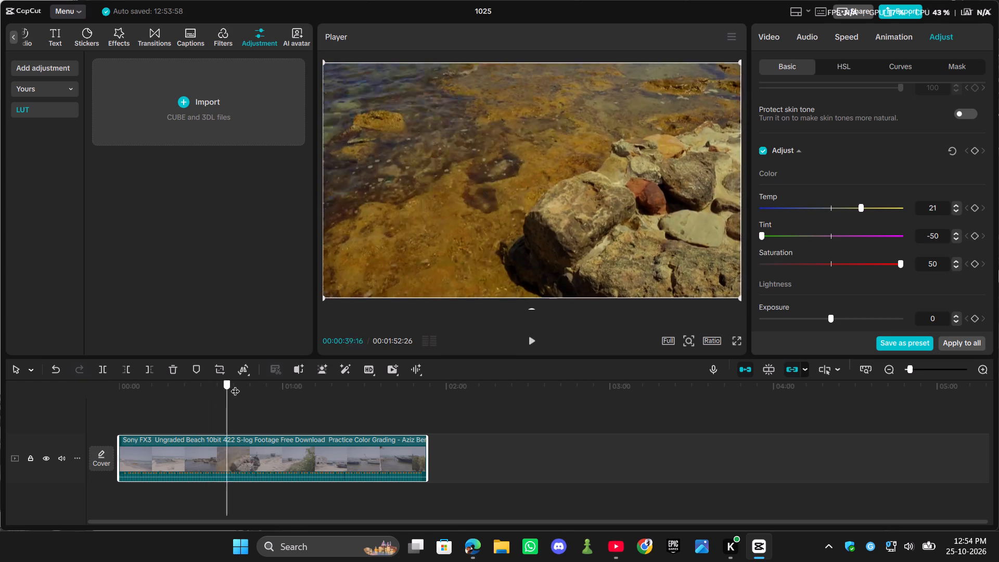
left_click_drag(235, 385, 154, 396)
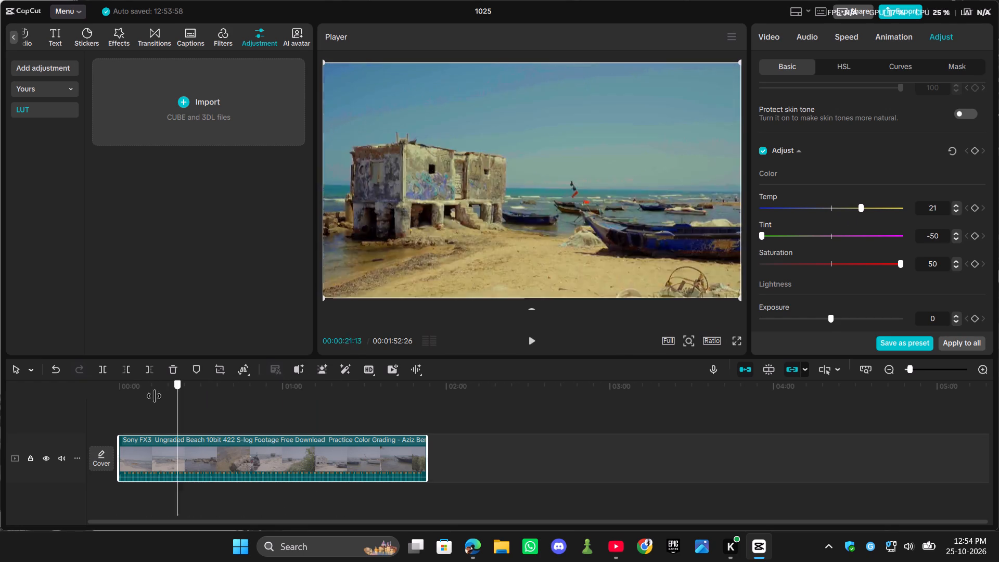
left_click_drag(154, 396, 112, 397)
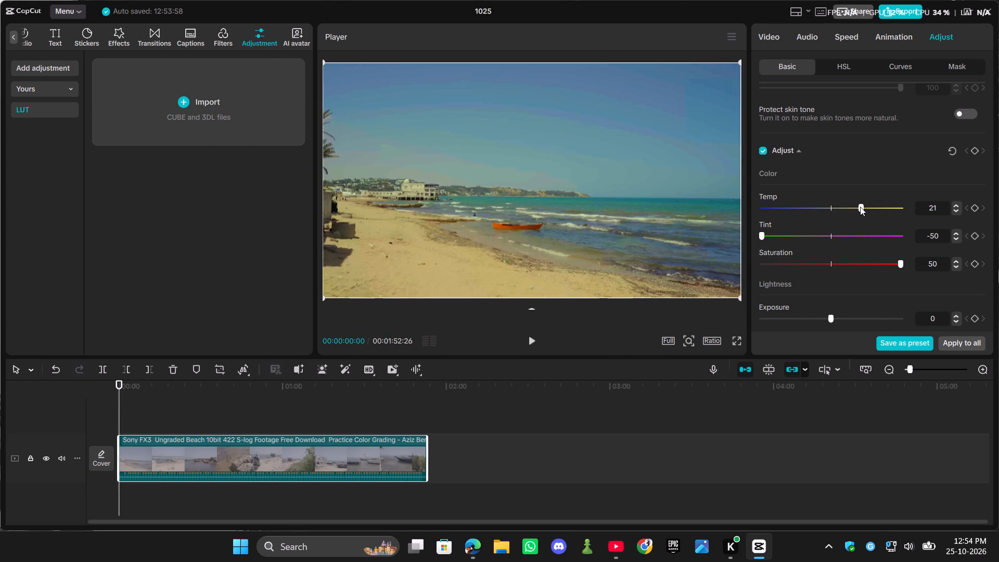
left_click_drag(860, 207, 834, 211)
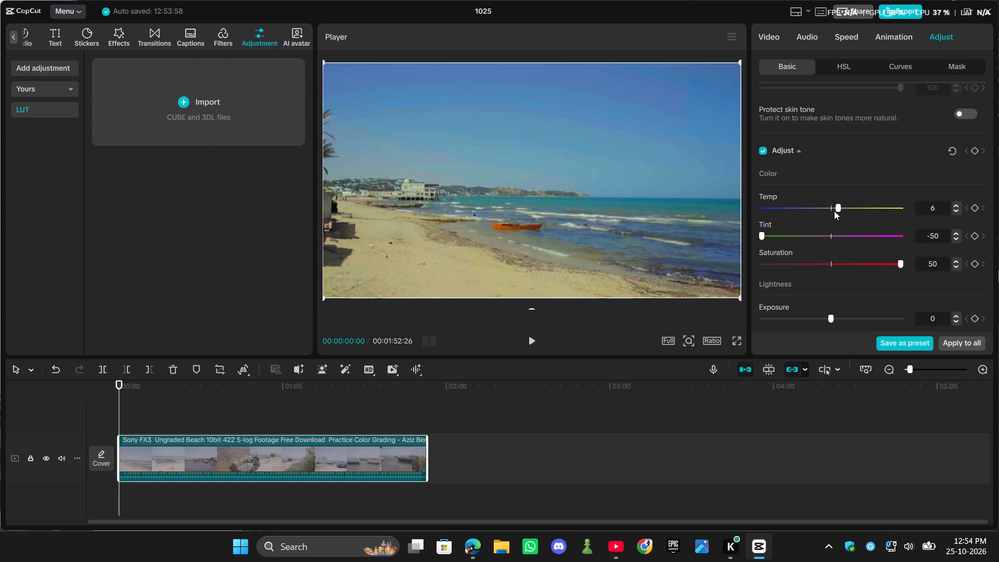
left_click_drag(834, 211, 827, 218)
left_click_drag(827, 218, 859, 217)
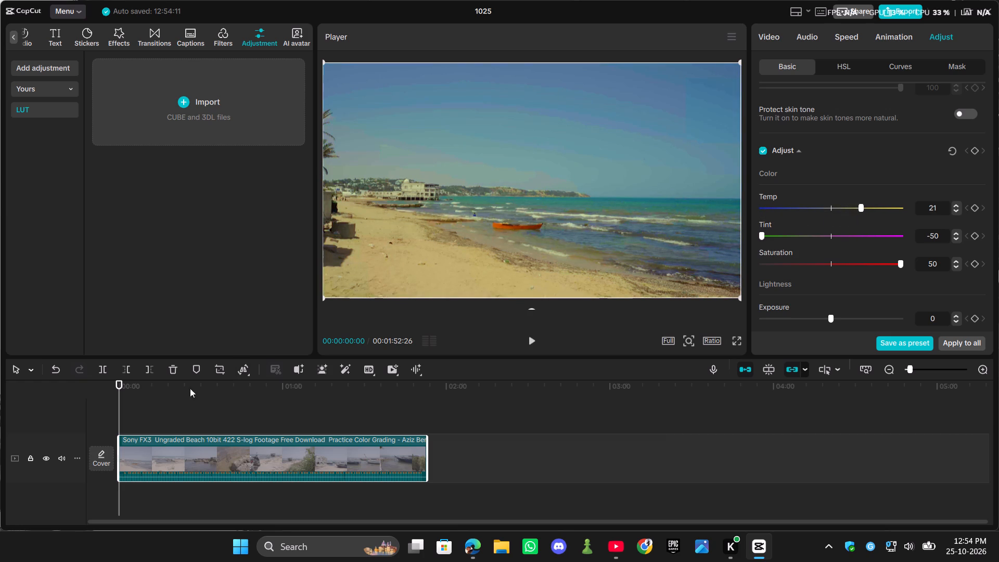
left_click_drag(117, 386, 219, 381)
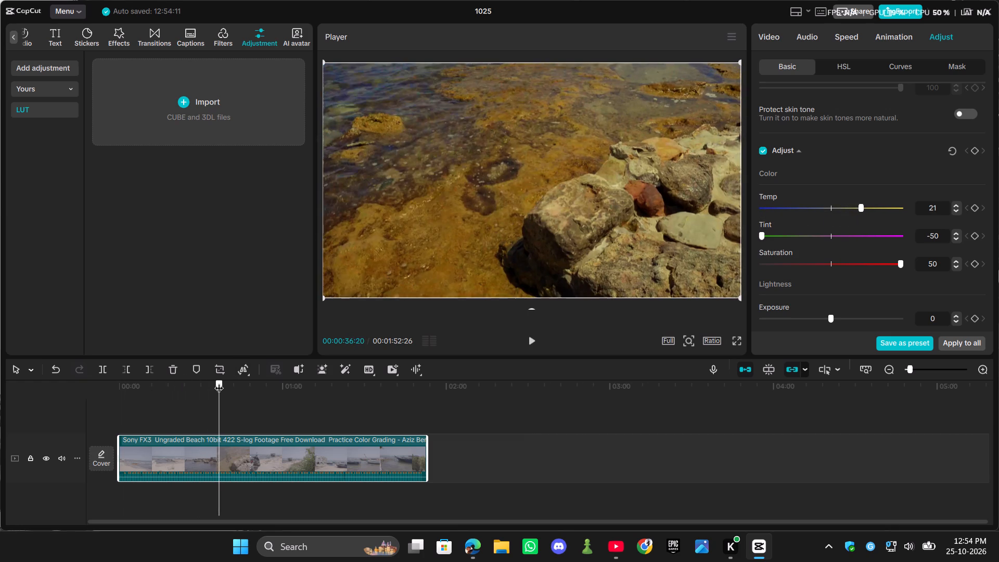
left_click_drag(219, 381, 345, 379)
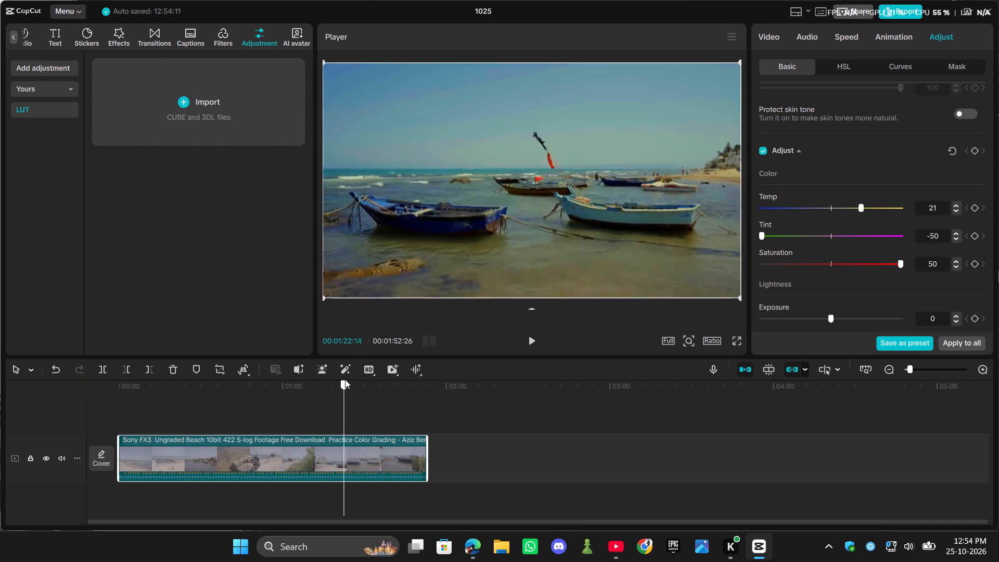
left_click_drag(345, 379, 445, 386)
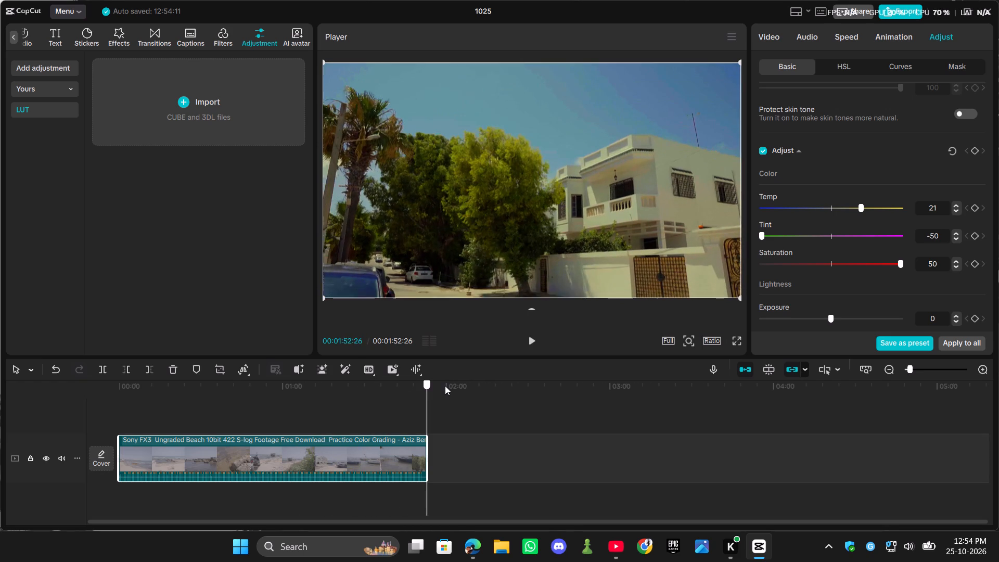
left_click_drag(445, 386, 116, 393)
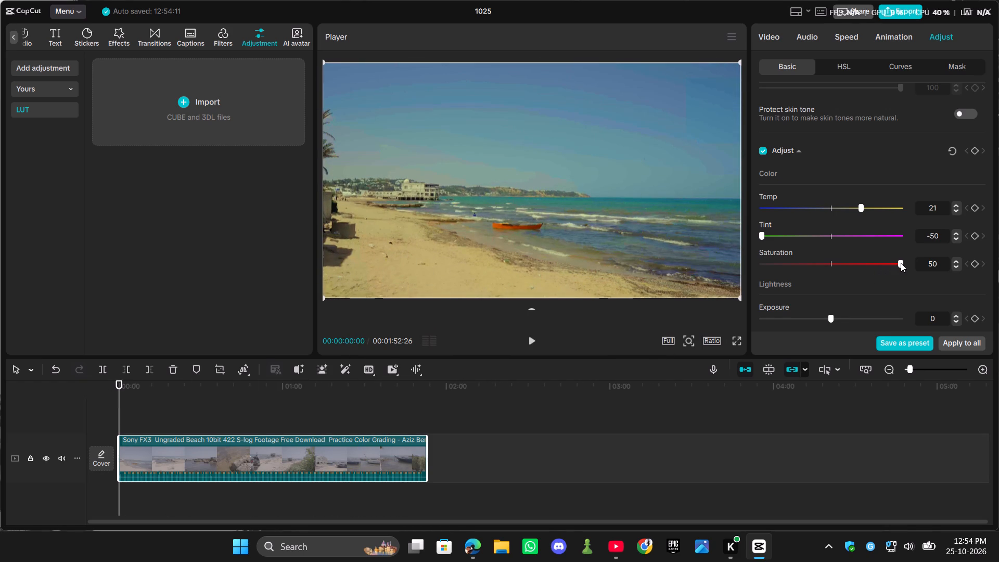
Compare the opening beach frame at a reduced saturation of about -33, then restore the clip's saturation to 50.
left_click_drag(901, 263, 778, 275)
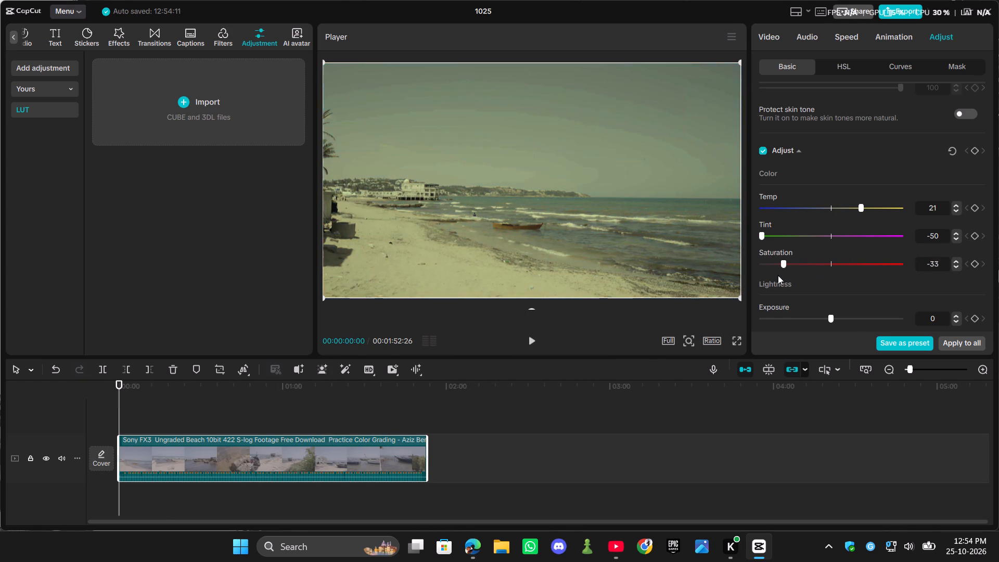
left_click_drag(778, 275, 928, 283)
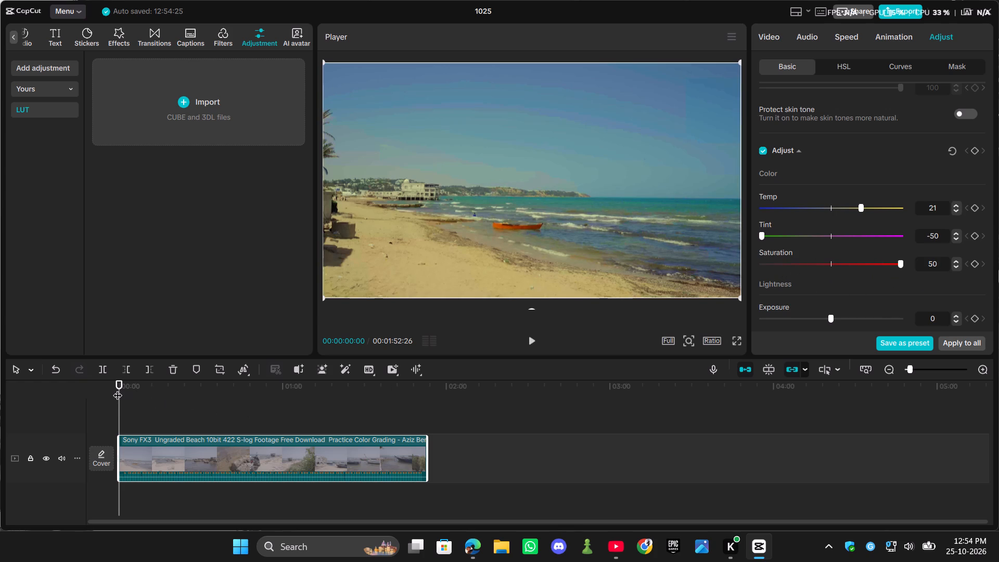
Review the graded look of the moored boats, ruined building and green foliage shots in the clip's second half.
left_click_drag(118, 389, 363, 397)
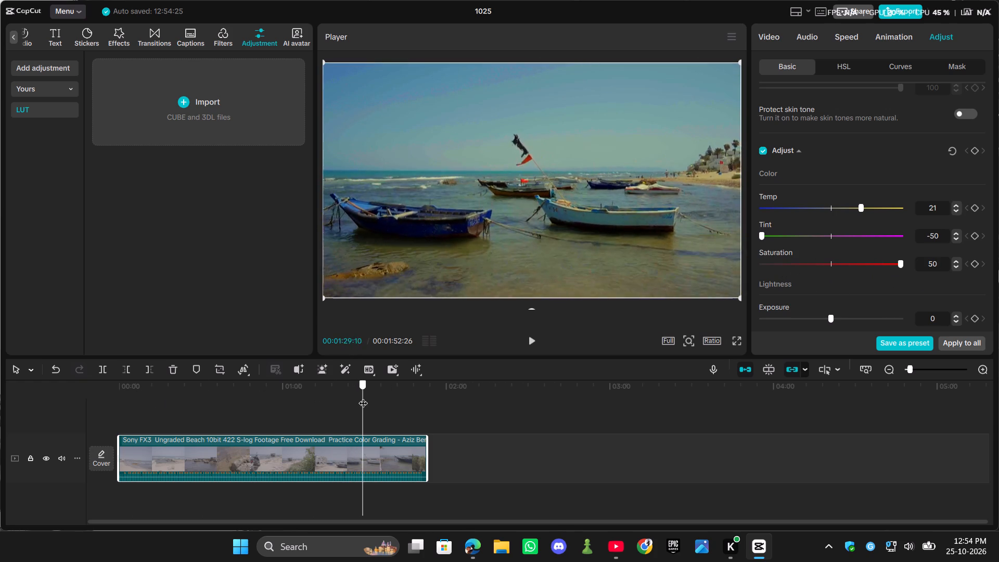
left_click_drag(363, 397, 309, 407)
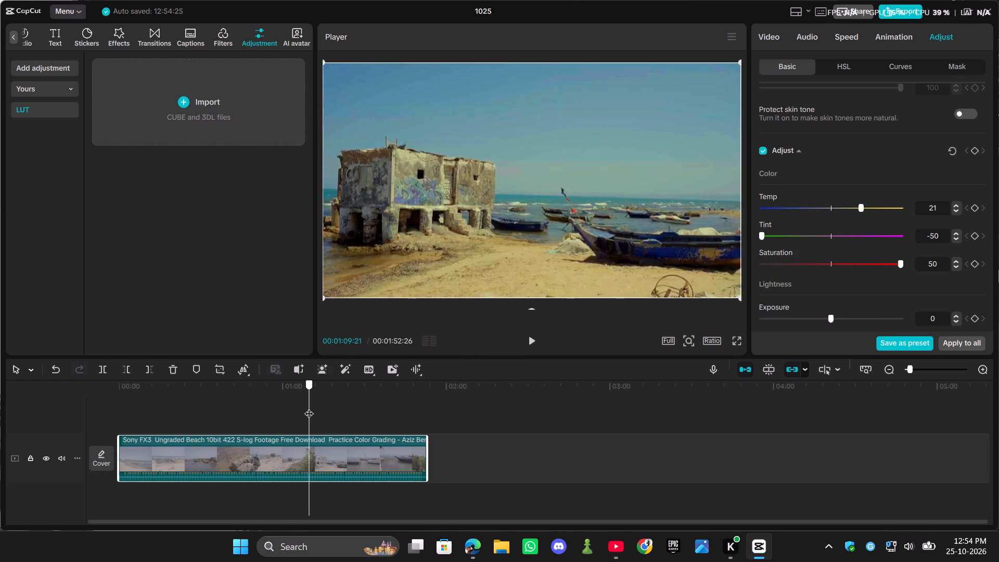
left_click_drag(309, 407, 342, 408)
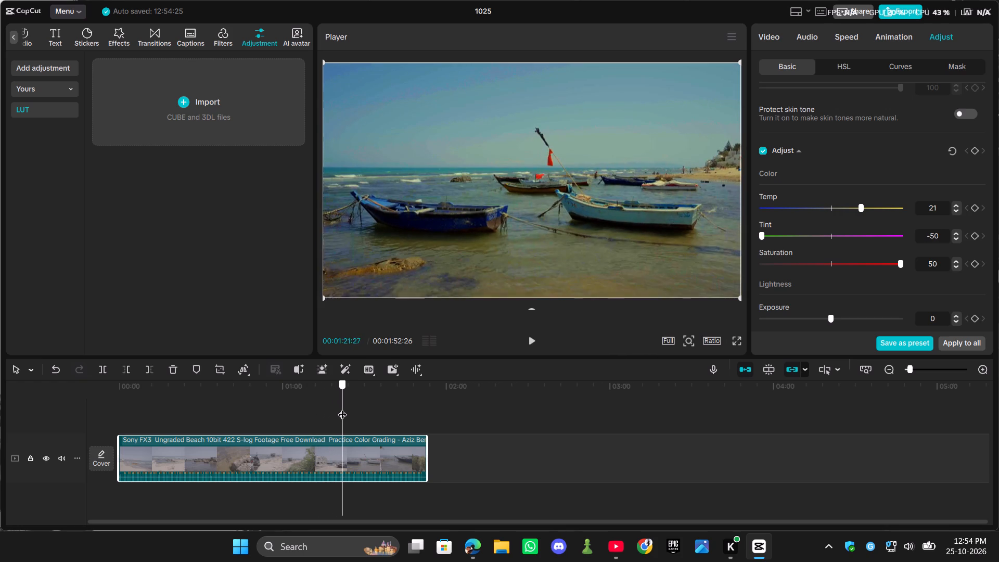
left_click_drag(342, 408, 311, 417)
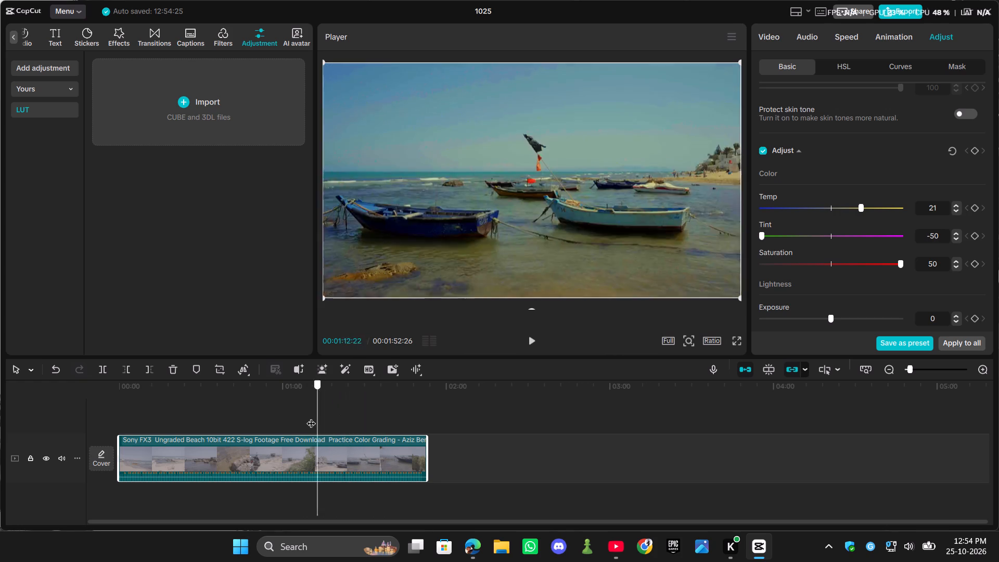
left_click_drag(311, 417, 280, 417)
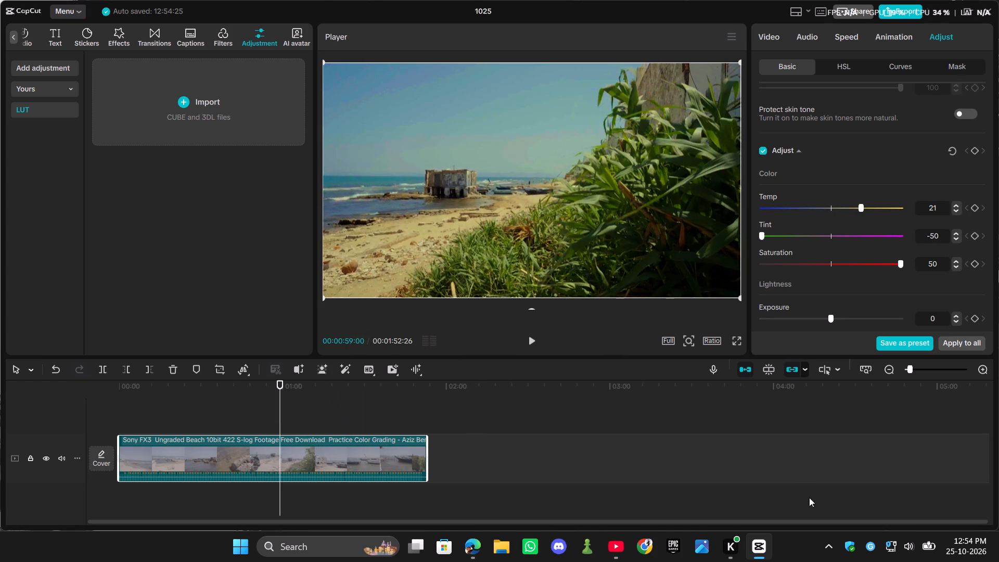
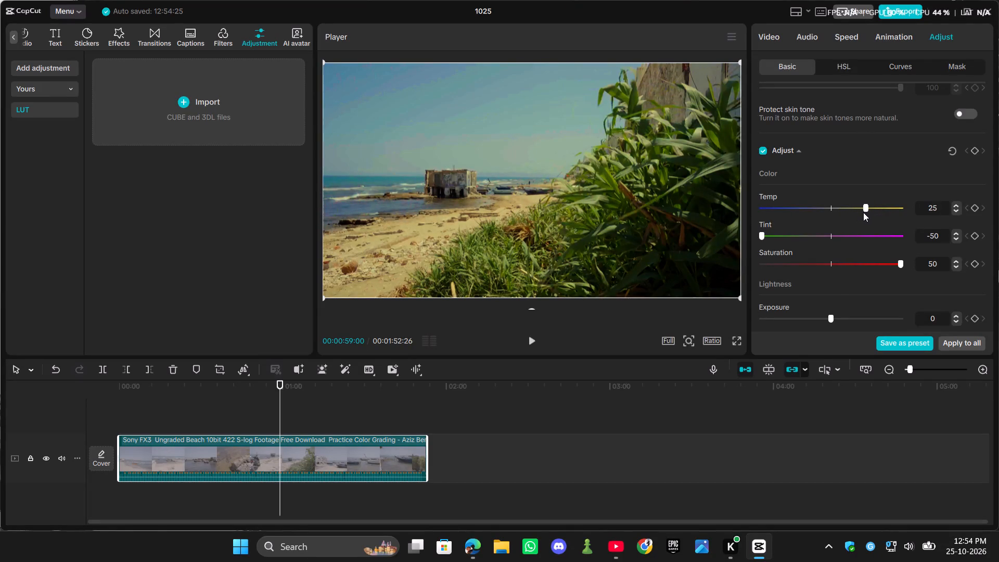
Return the playhead to the start of the clip to check the graded opening beach shot.
left_click_drag(278, 412, 131, 413)
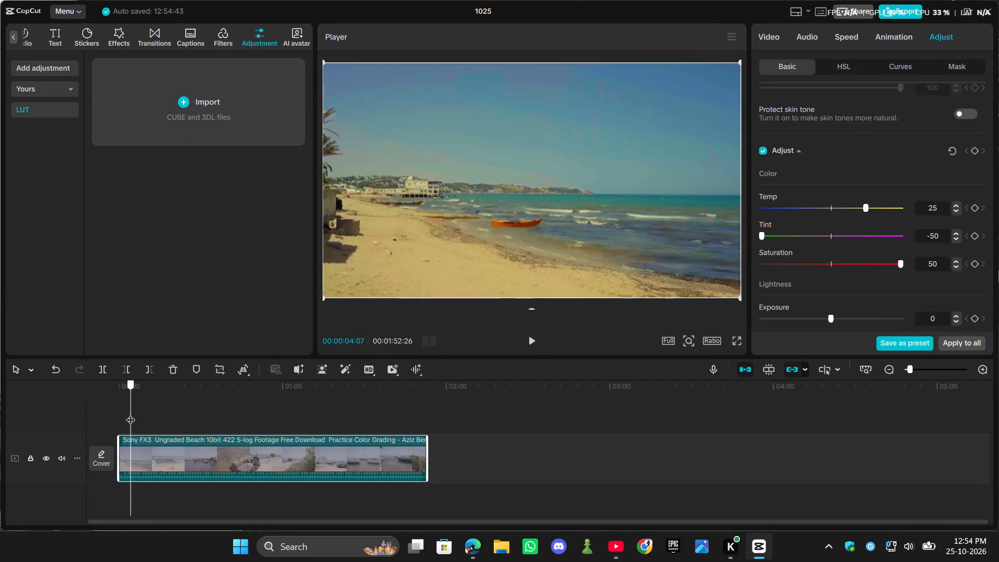
left_click_drag(131, 413, 114, 414)
left_click(177, 446)
left_click(183, 451)
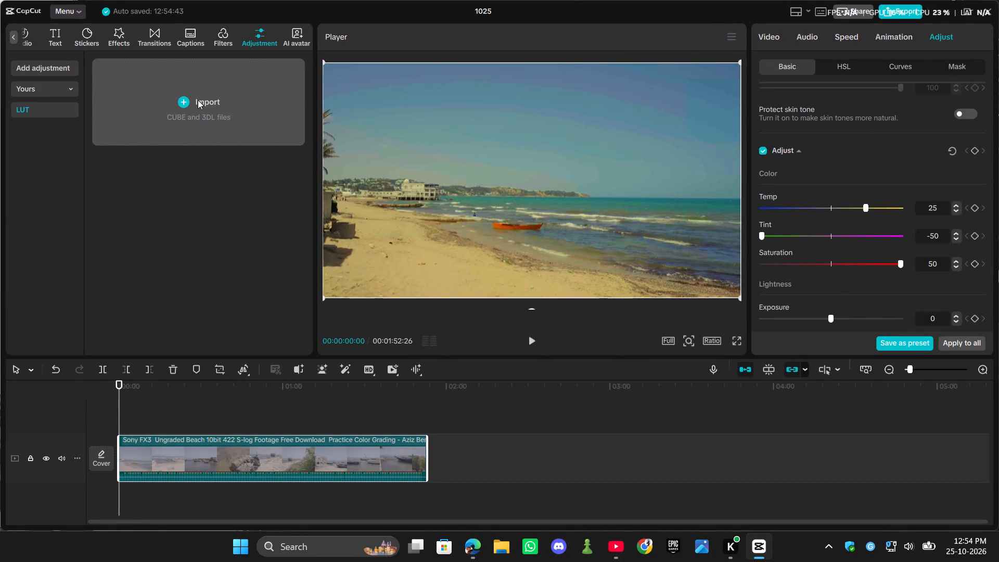
Browse the Downloads and Desktop folders for a LUT file to import, leaving without choosing one.
left_click(182, 99)
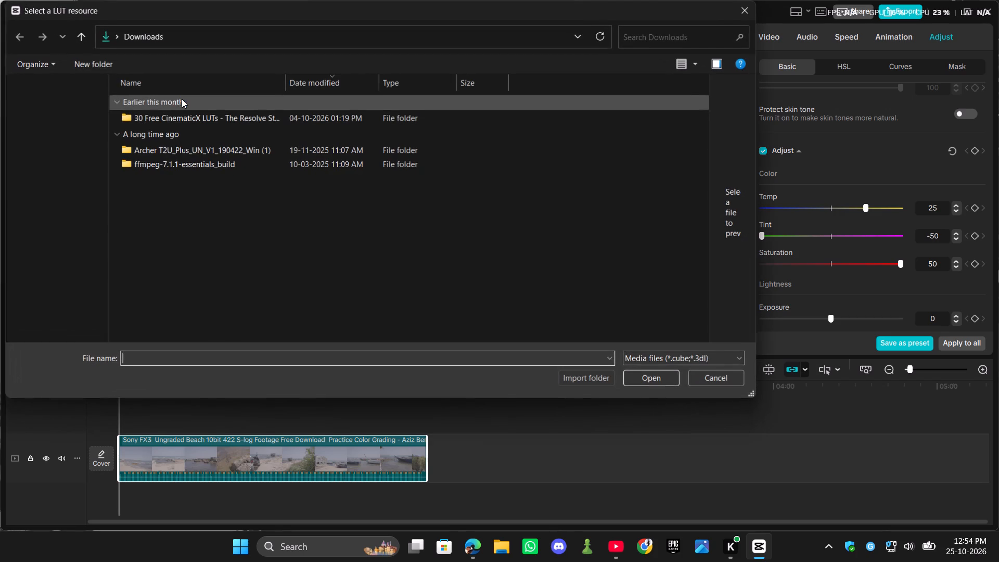
left_click(47, 144)
scroll(204, 145, "down", 4)
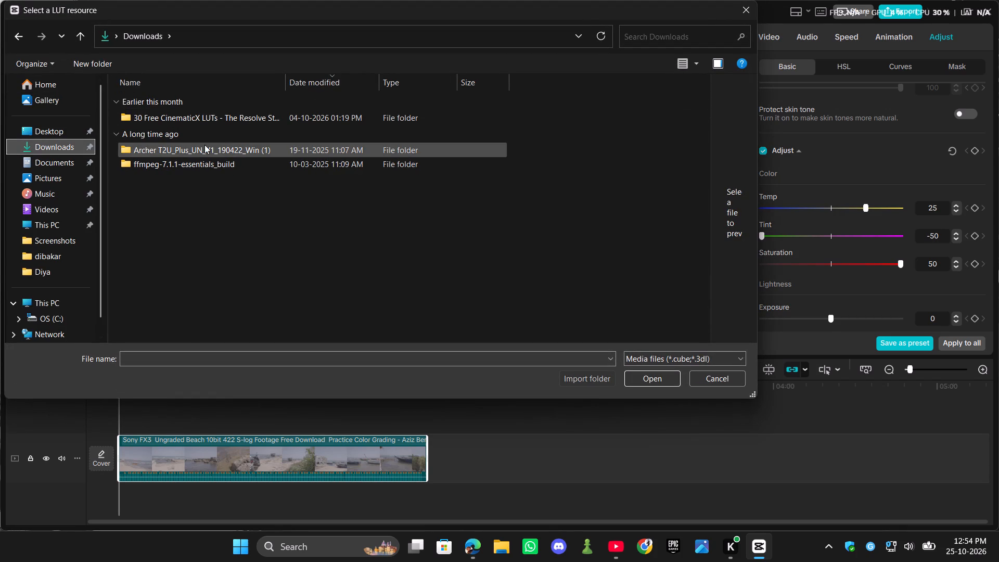
left_click(74, 155)
left_click(72, 136)
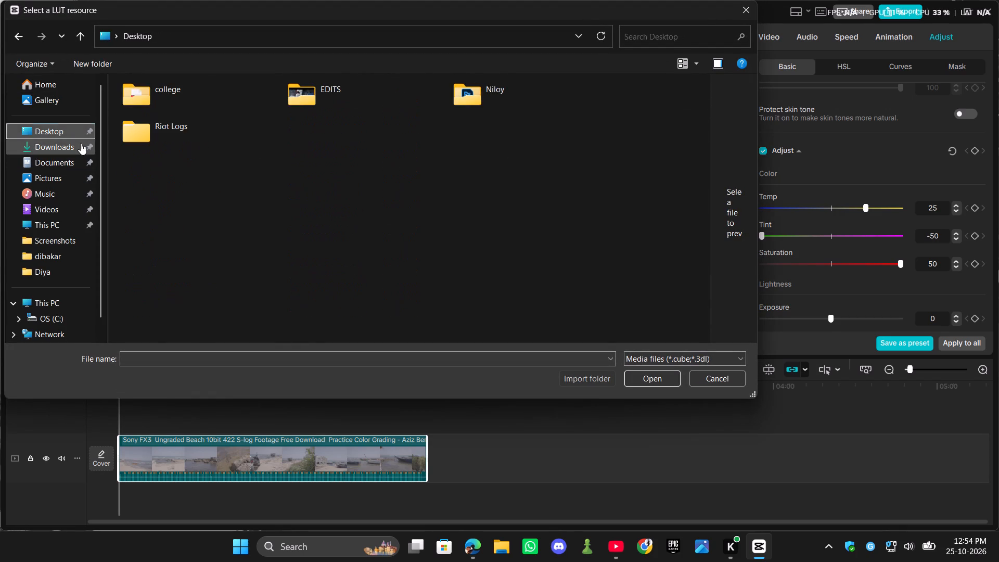
left_click(81, 143)
scroll(206, 164, "down", 4)
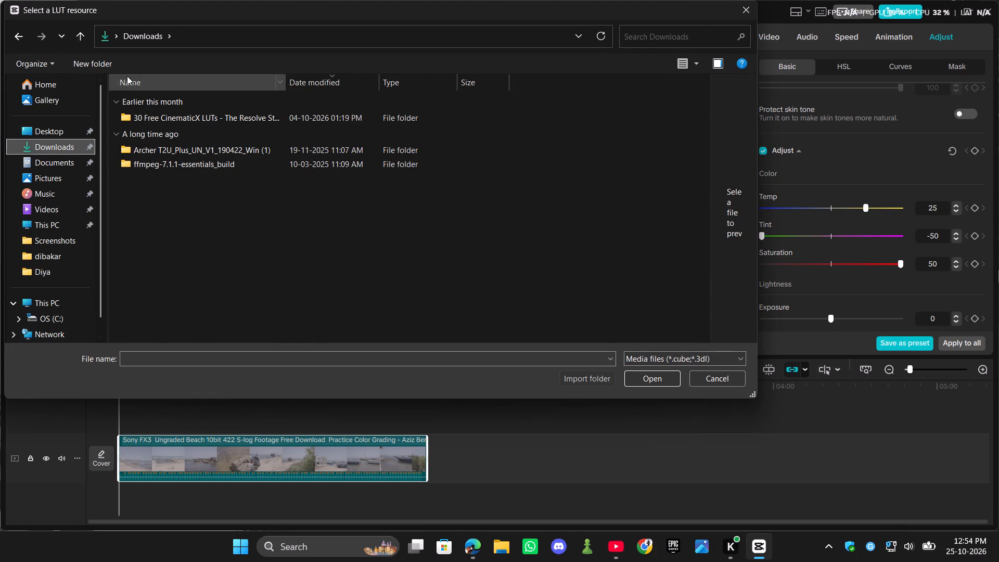
left_click(143, 42)
left_click(753, 10)
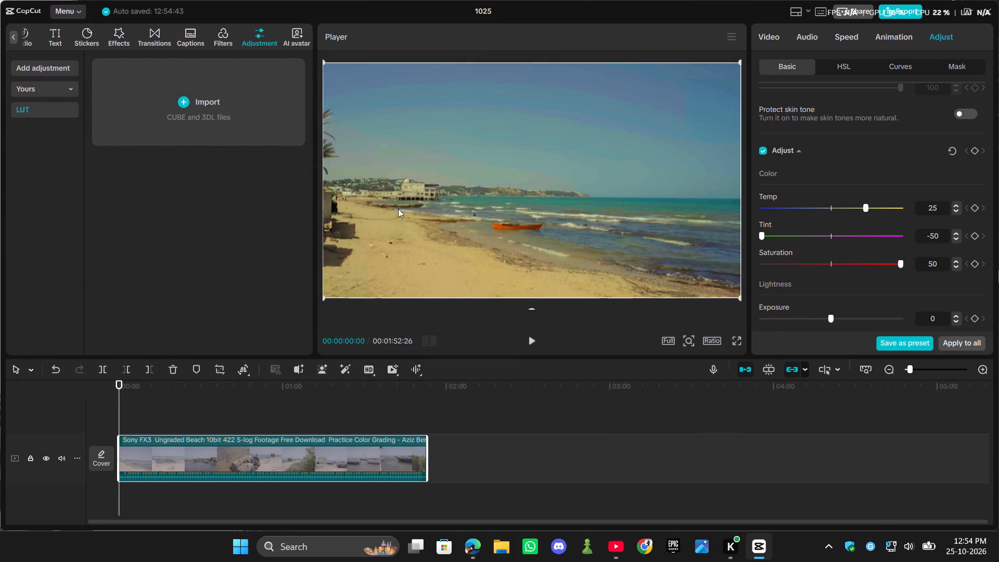
left_click(199, 201)
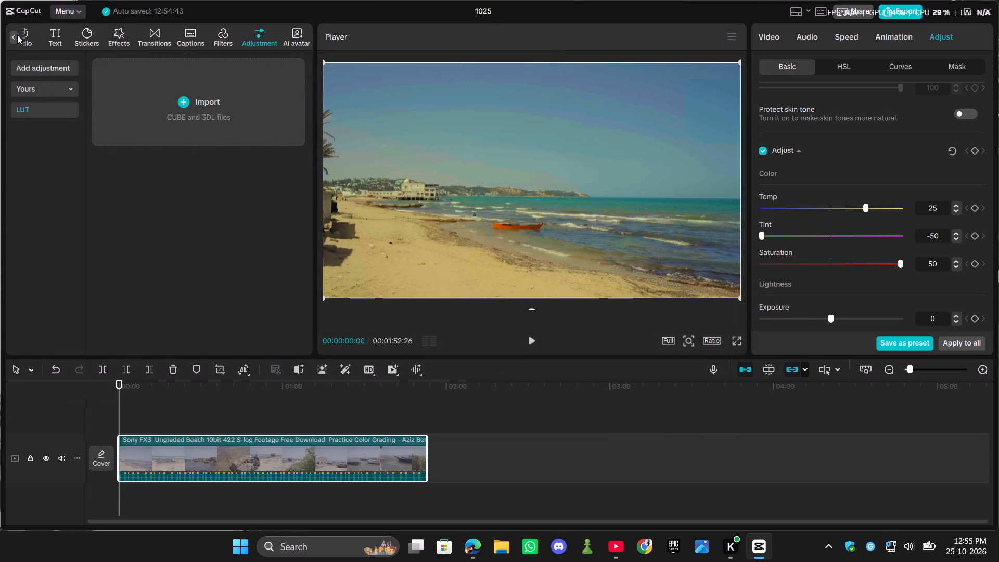
Open the video effects library.
left_click(16, 35)
left_click(145, 40)
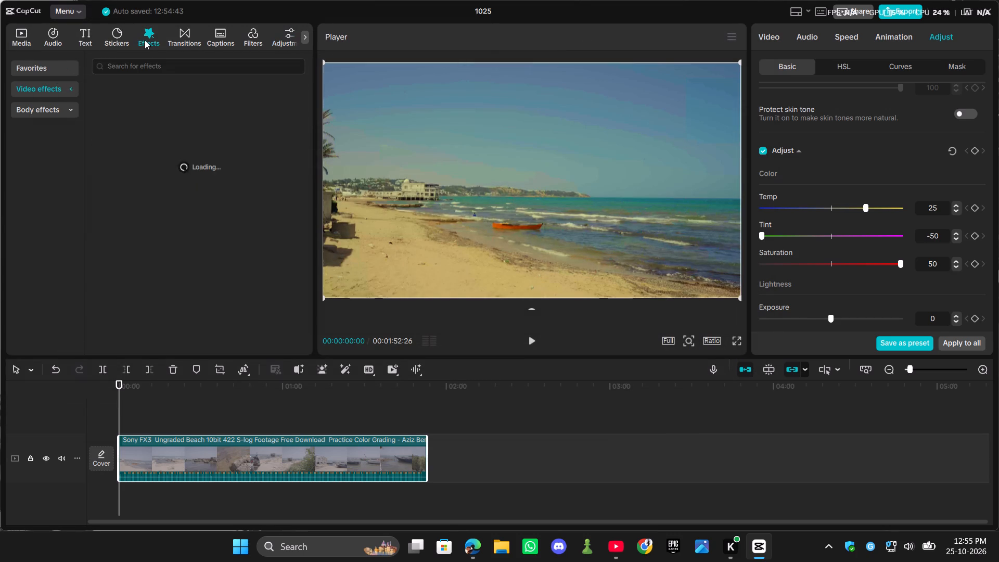
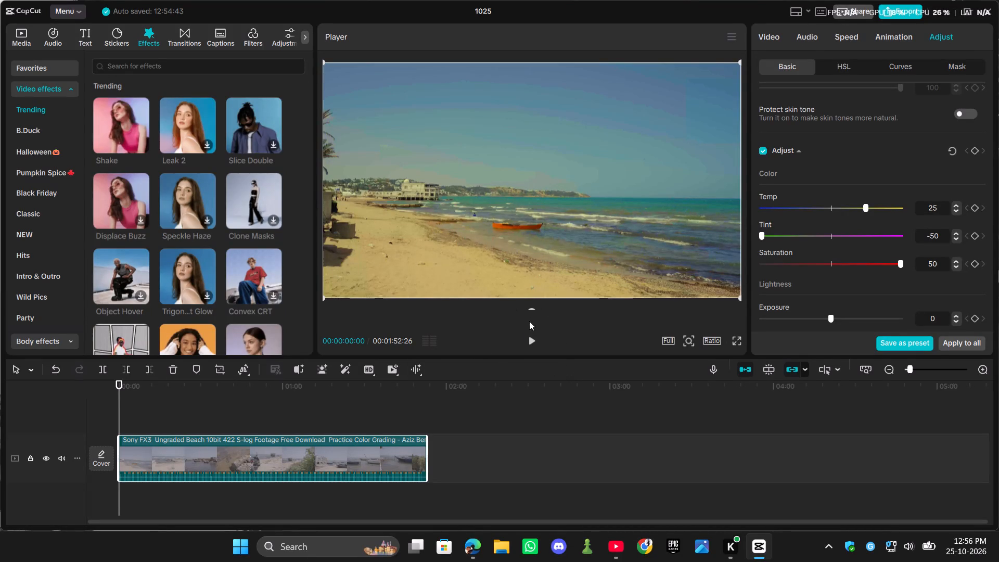
Browse the Trending video effects for one that suits the beach clip, dismissing the Malwarebytes notification along the way.
scroll(508, 265, "down", 2)
scroll(188, 177, "down", 5)
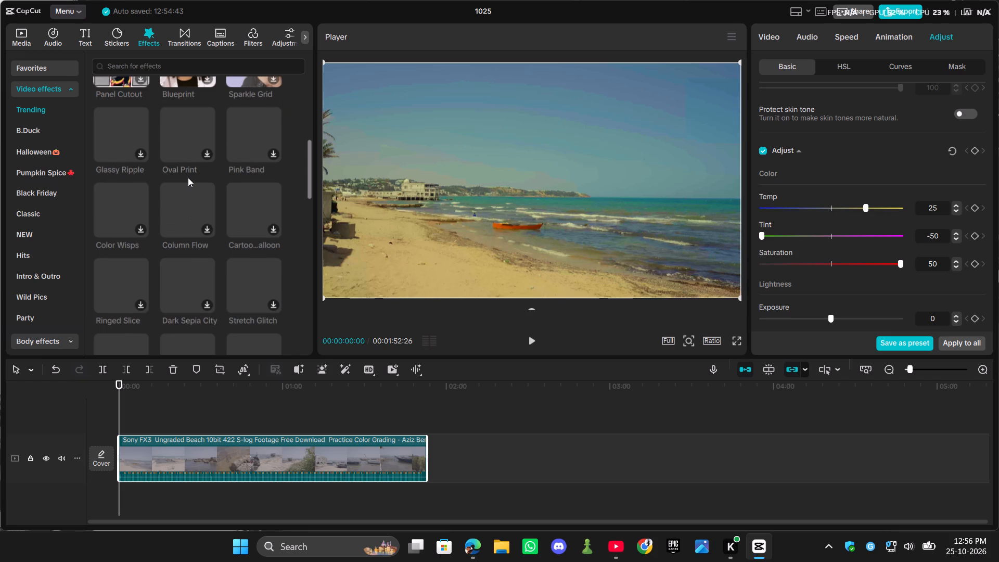
scroll(188, 177, "up", 8)
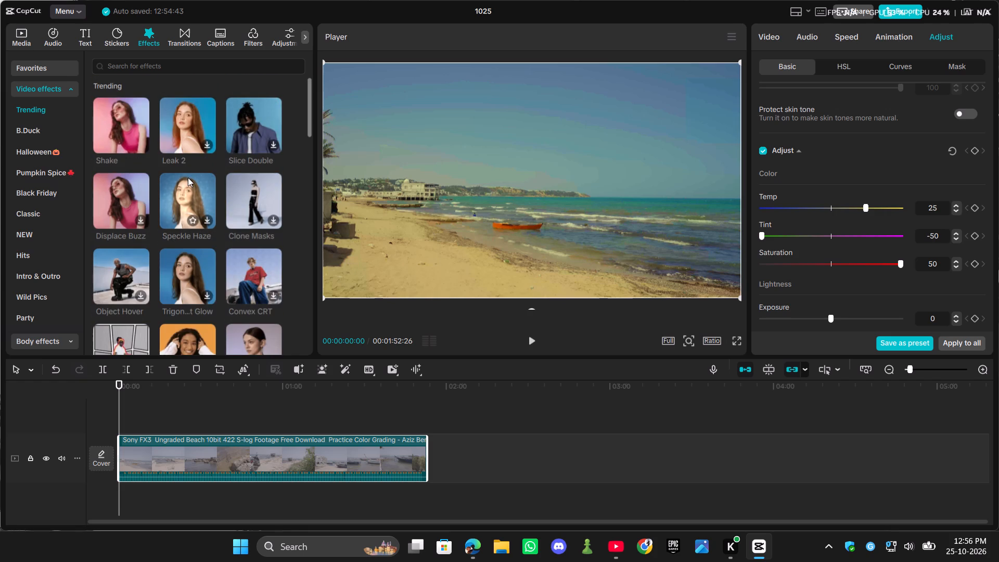
scroll(188, 177, "up", 2)
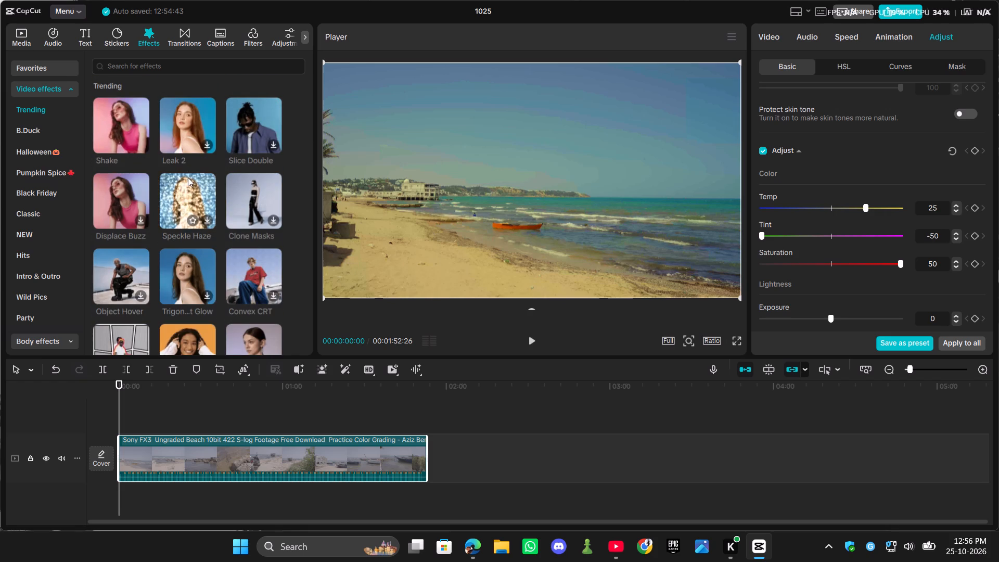
scroll(188, 177, "up", 1)
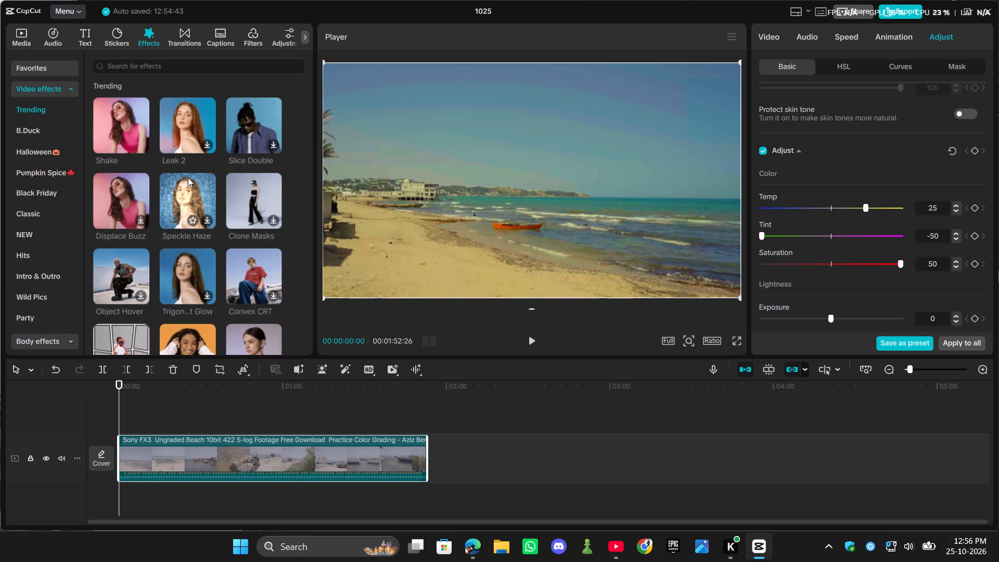
scroll(188, 177, "up", 1)
scroll(188, 177, "down", 1)
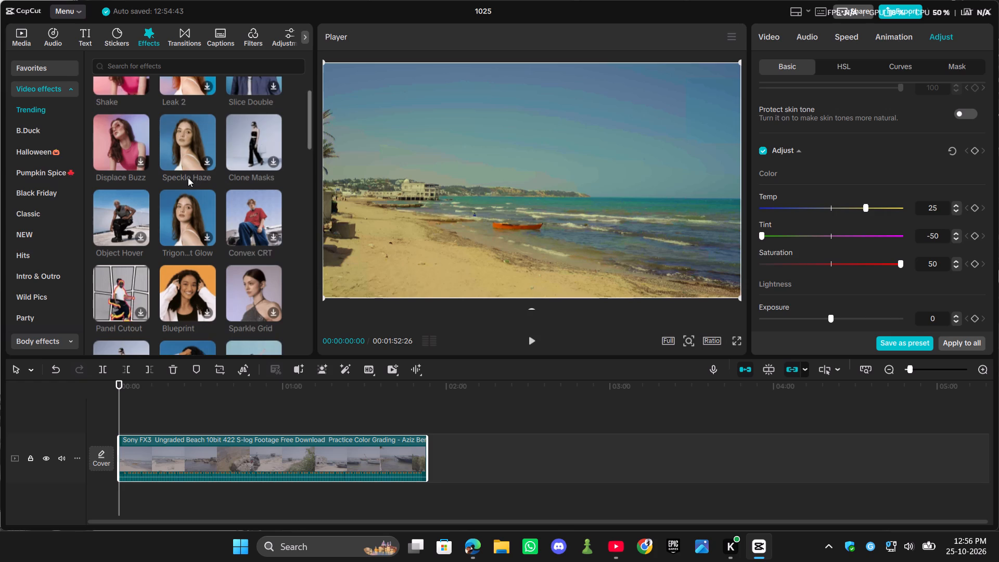
scroll(188, 177, "down", 3)
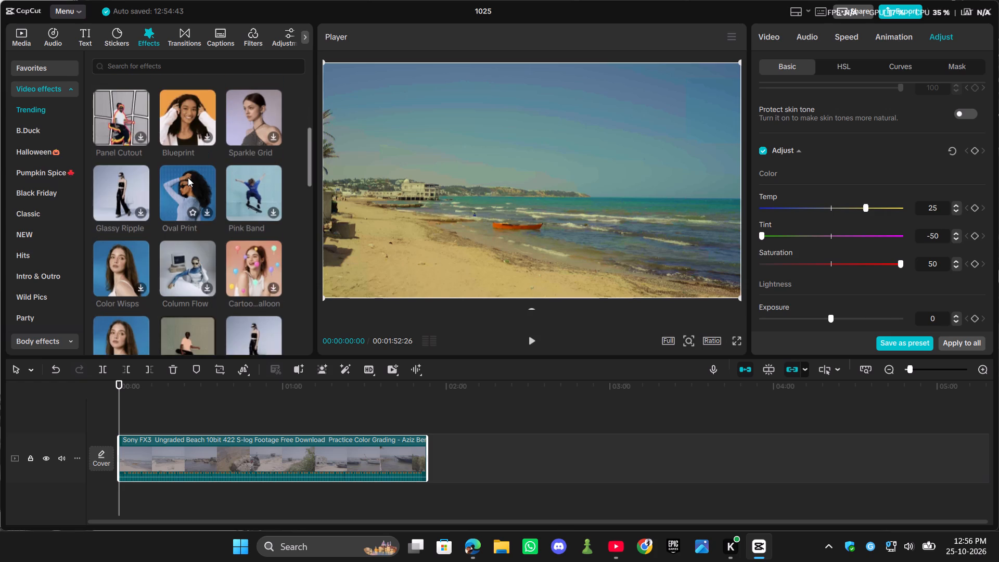
scroll(188, 177, "down", 3)
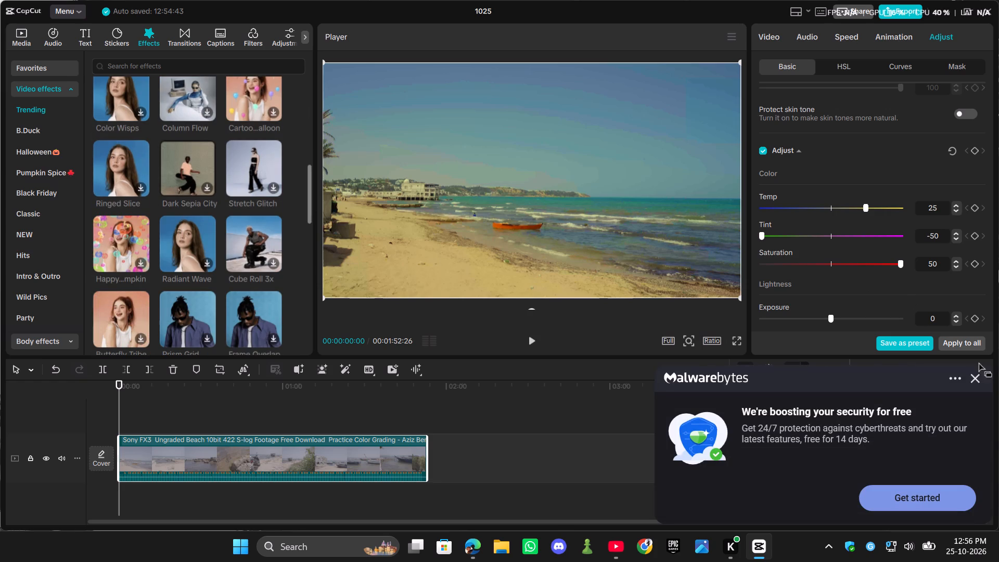
left_click(976, 378)
scroll(228, 262, "up", 2)
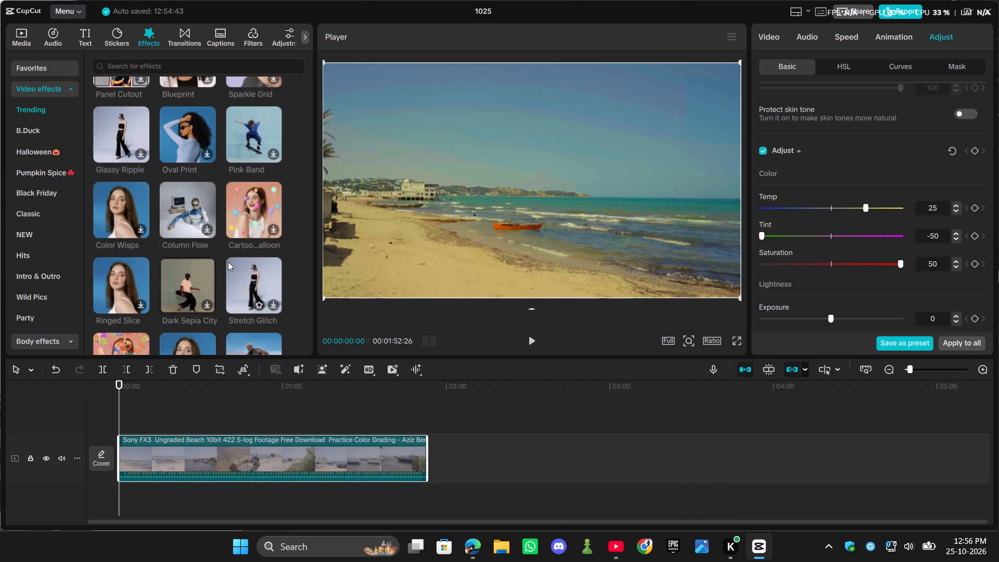
scroll(228, 262, "down", 2)
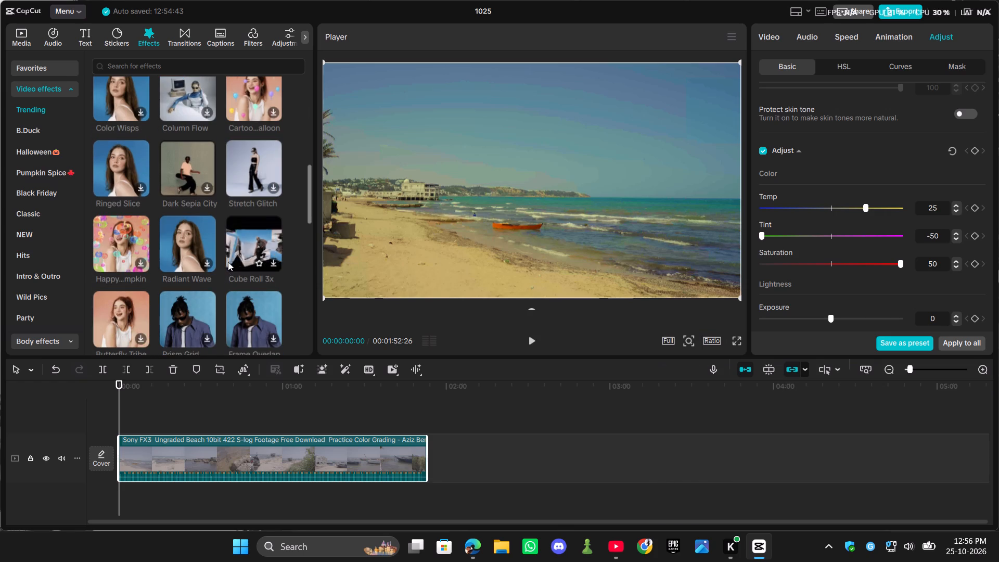
scroll(228, 262, "down", 3)
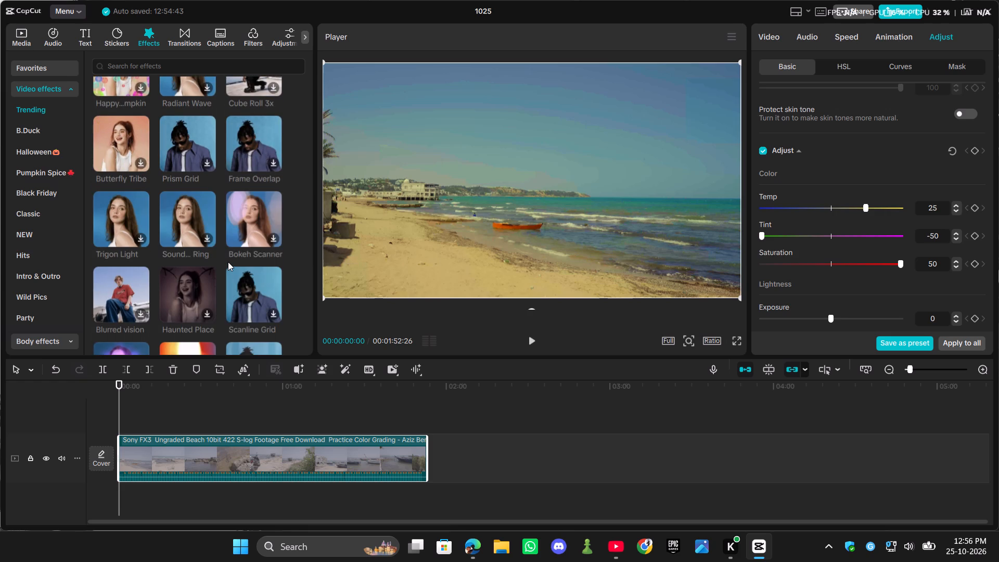
scroll(228, 262, "down", 2)
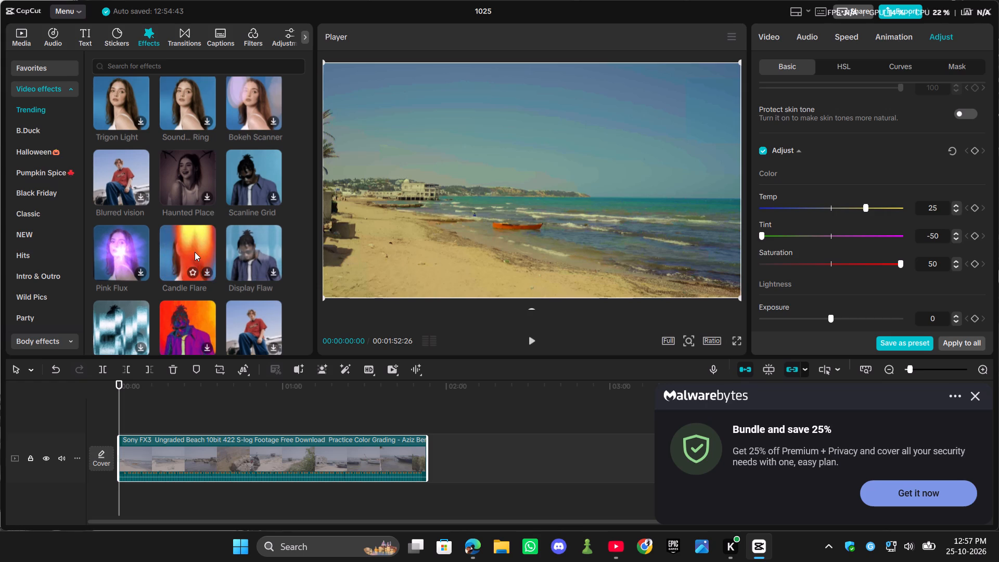
scroll(195, 252, "down", 2)
scroll(190, 206, "up", 6)
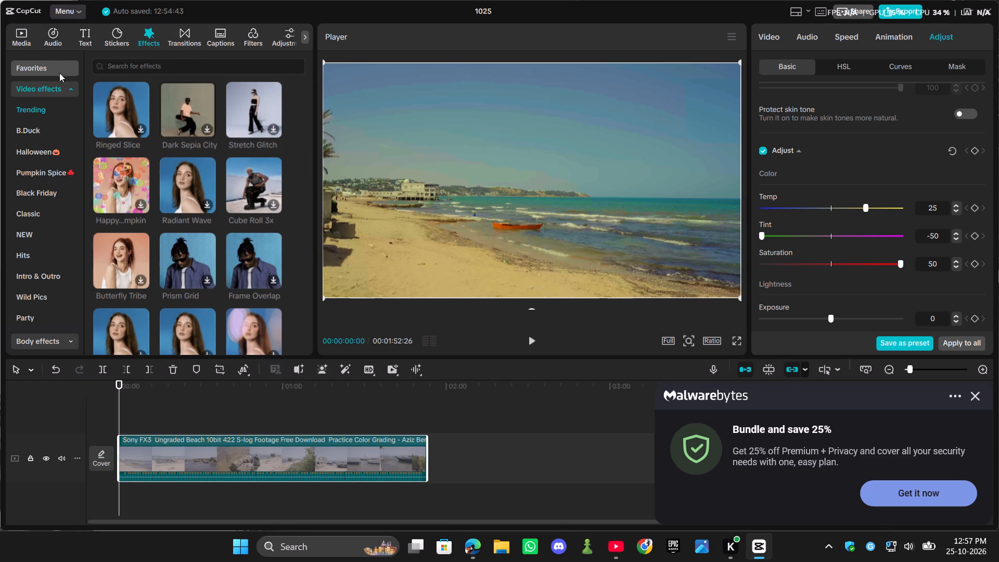
Examine the video effects in the Light category.
scroll(42, 234, "down", 3)
left_click(46, 206)
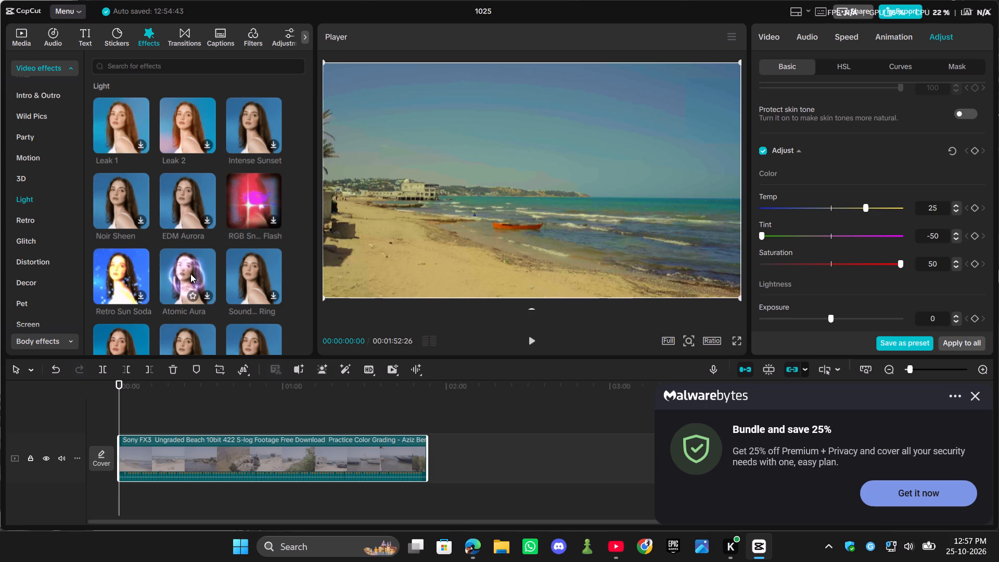
scroll(238, 272, "down", 4)
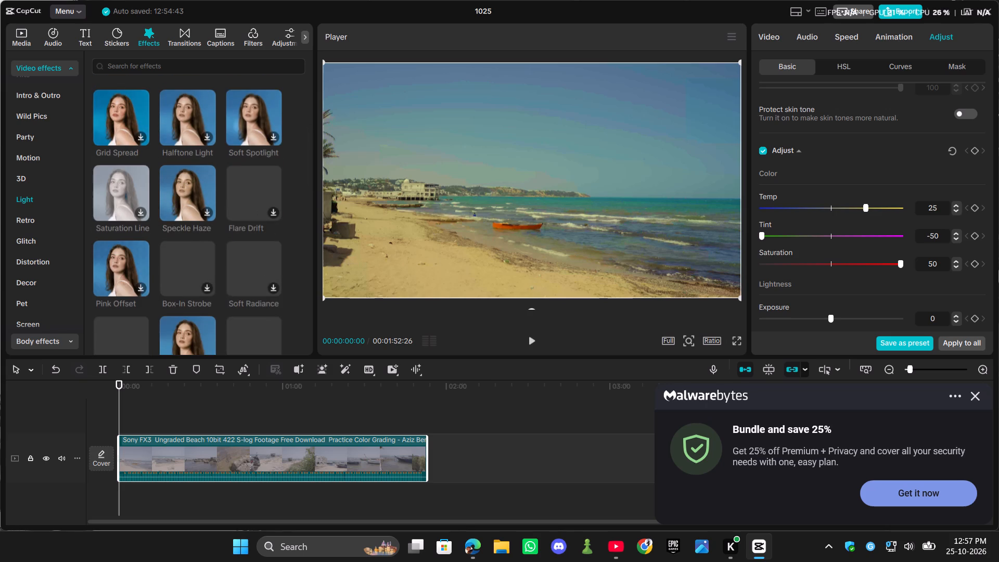
Preview the Featured filters Tropical Hues, Fresh Lime, Clear II, the colourful one beside it and Rio Nights on the beach clip.
left_click(251, 41)
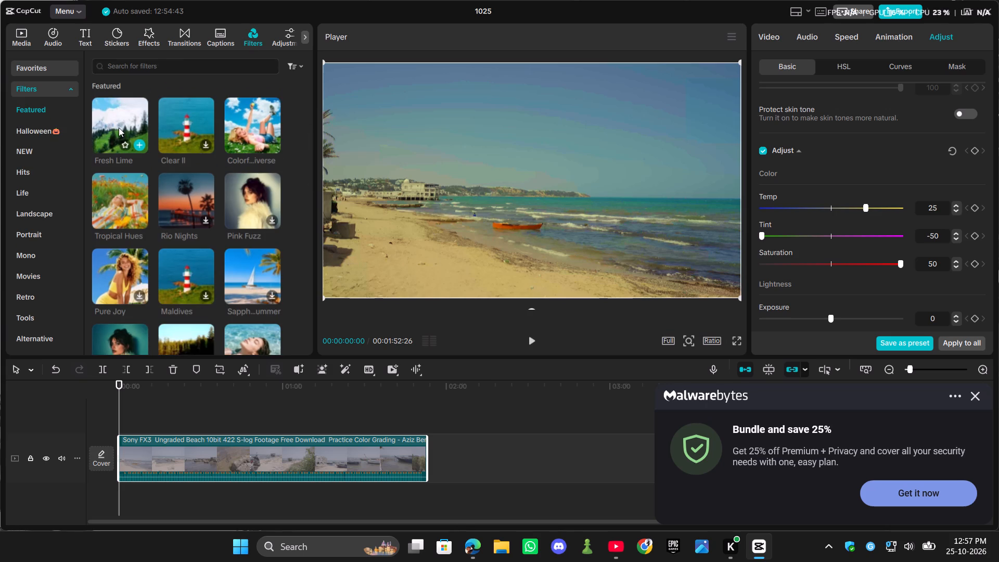
left_click(125, 200)
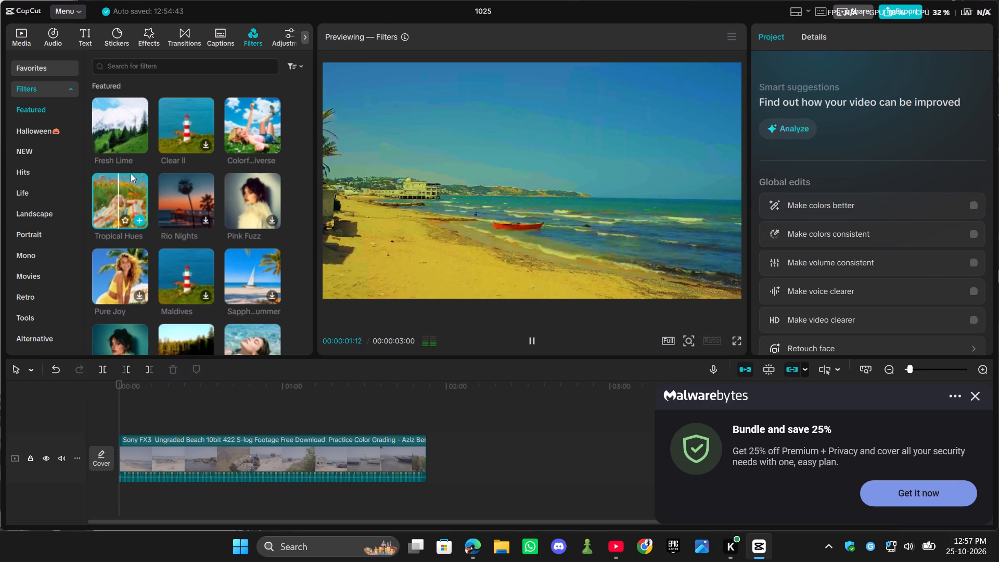
left_click(120, 127)
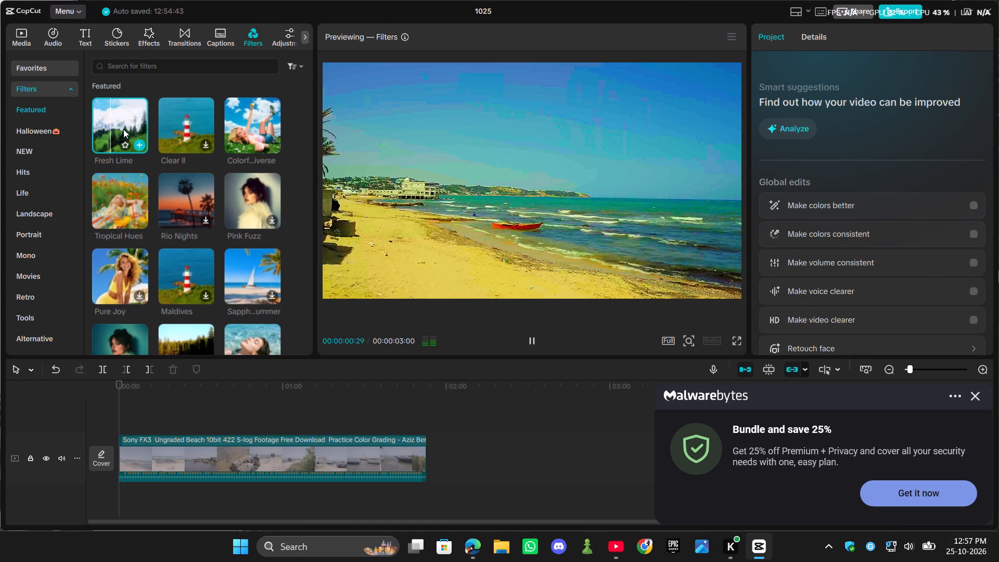
left_click(110, 184)
left_click(179, 127)
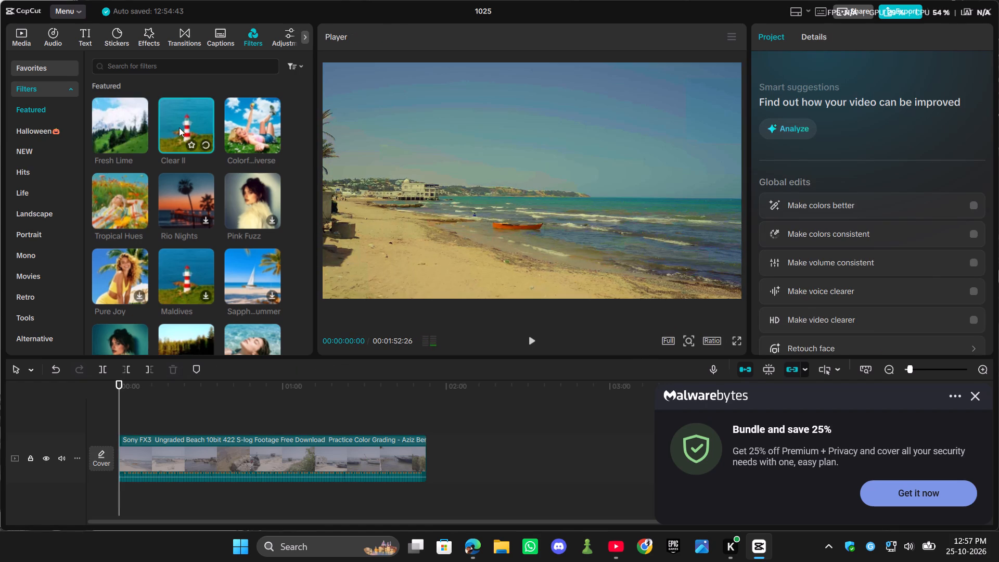
left_click(242, 123)
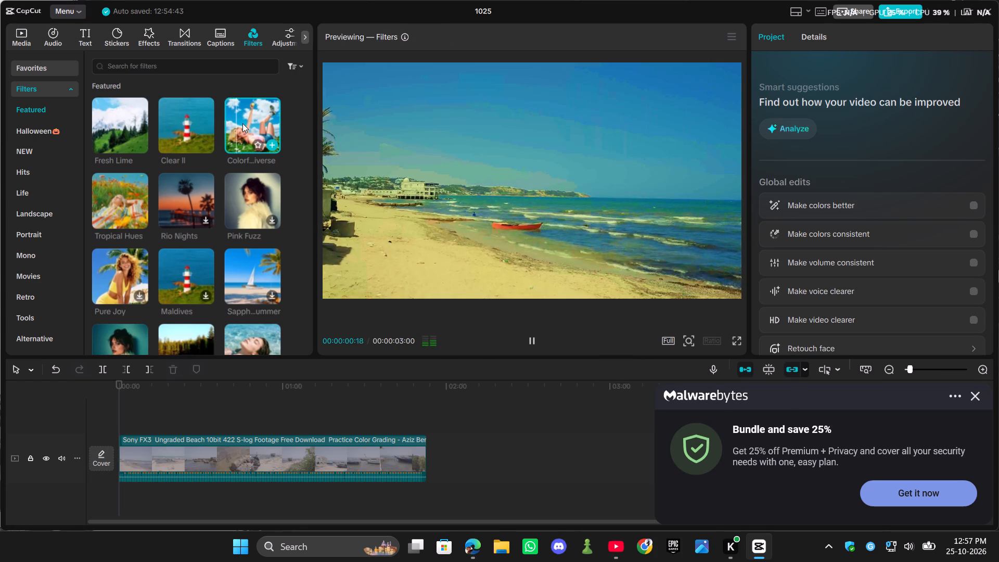
left_click(193, 206)
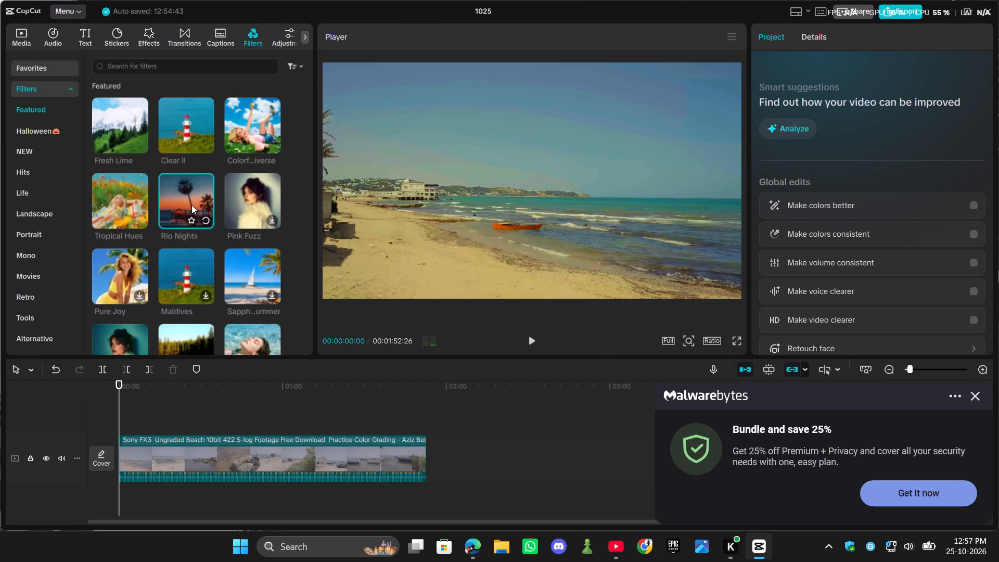
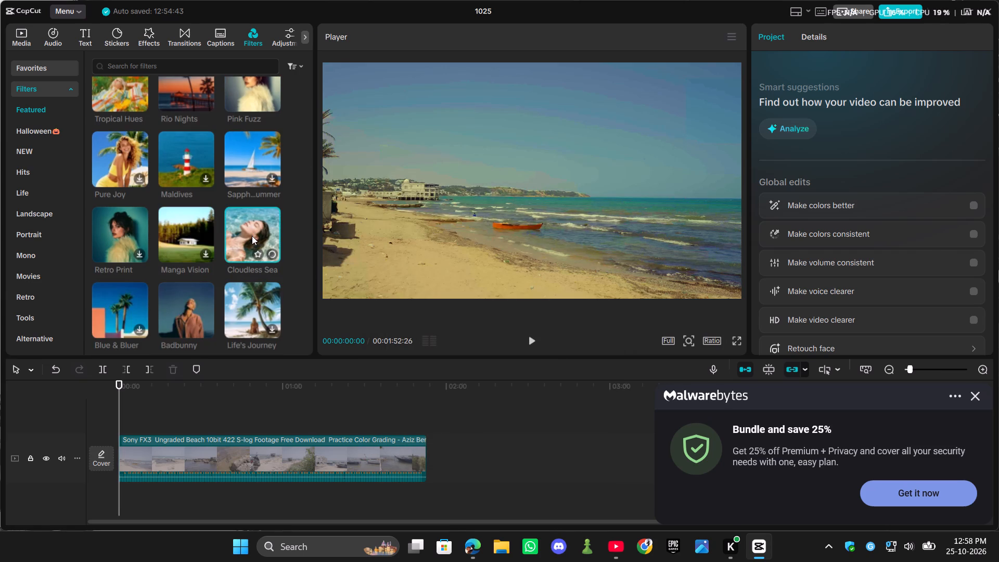
Preview the Featured filters Sapph...ummer, Manga Vision and Pink Fuzz on the beach clip.
left_click(255, 158)
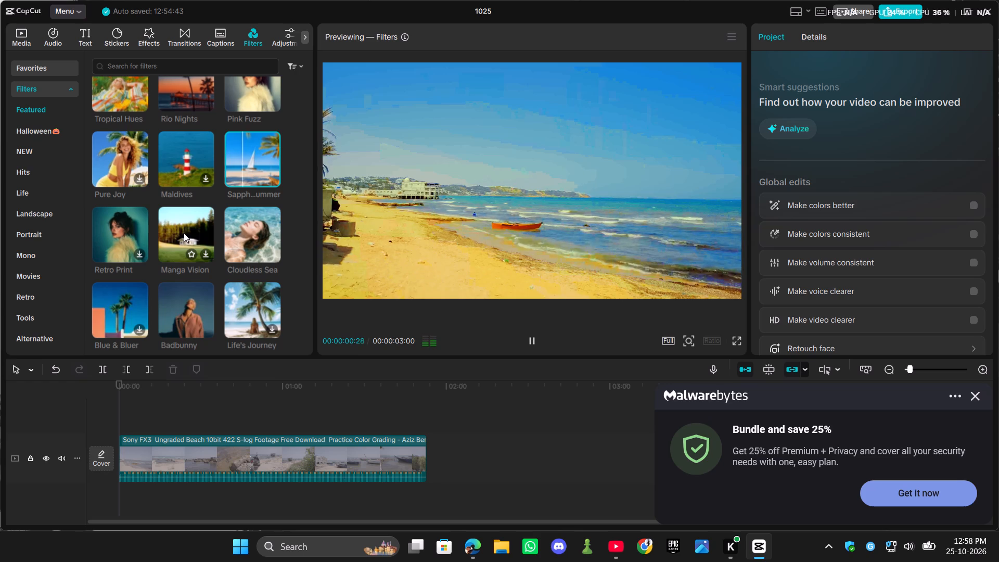
left_click(184, 233)
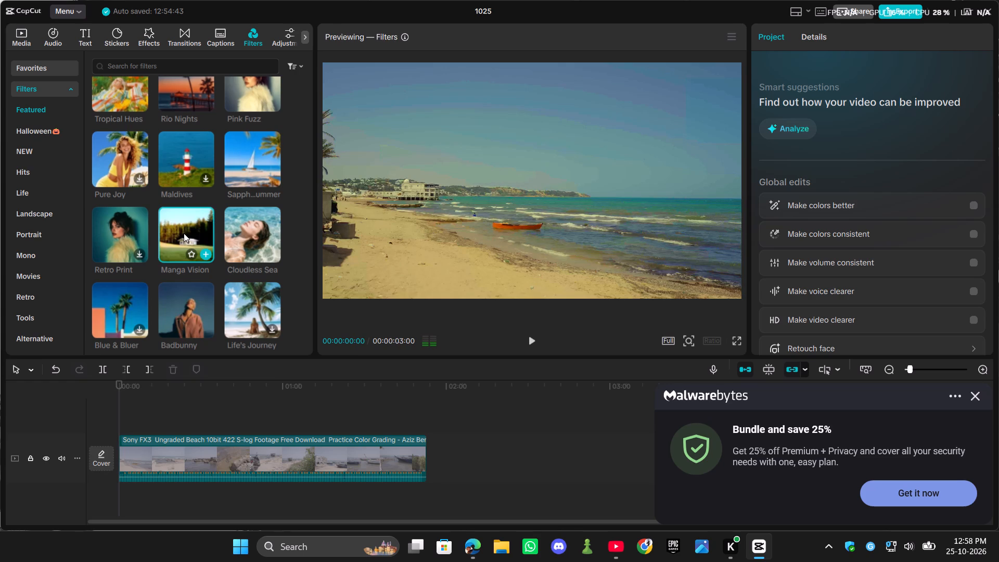
scroll(184, 233, "up", 2)
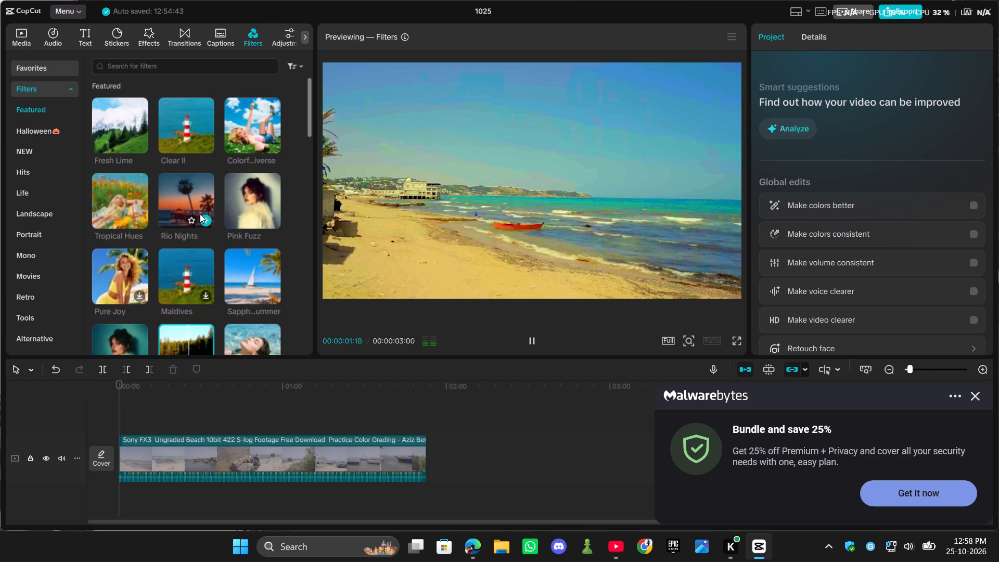
left_click(259, 194)
scroll(221, 221, "down", 3)
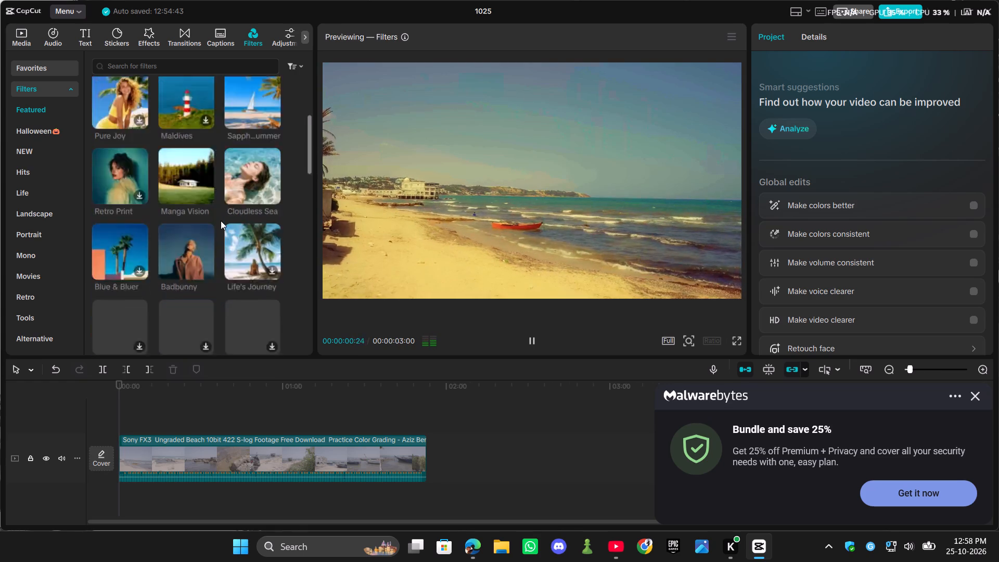
scroll(221, 221, "down", 1)
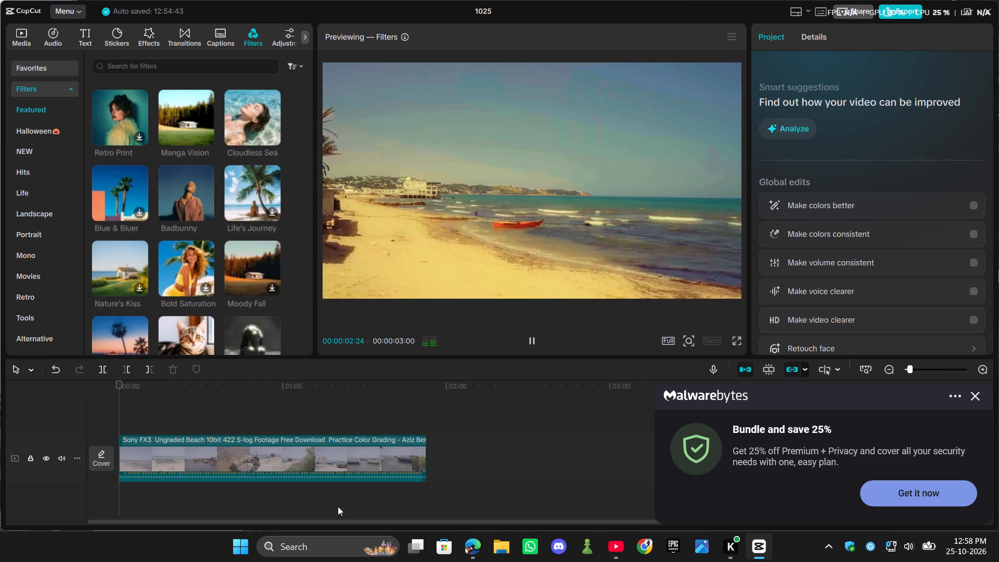
Scrub through the unfiltered beach clip to examine its different shots, and return the playhead to the start.
left_click_drag(121, 395, 184, 400)
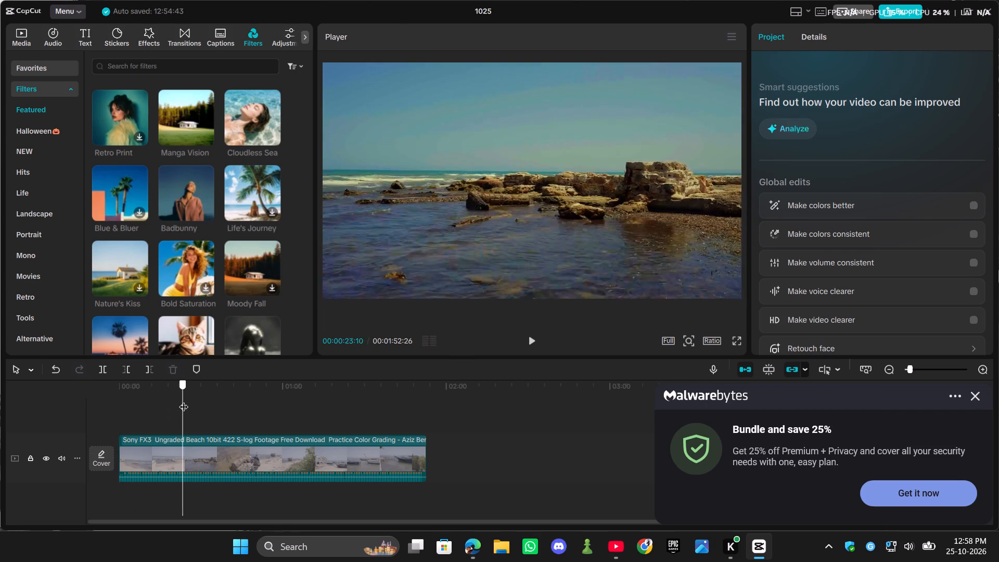
left_click_drag(184, 400, 224, 400)
left_click_drag(224, 400, 235, 401)
scroll(227, 410, "down", 1)
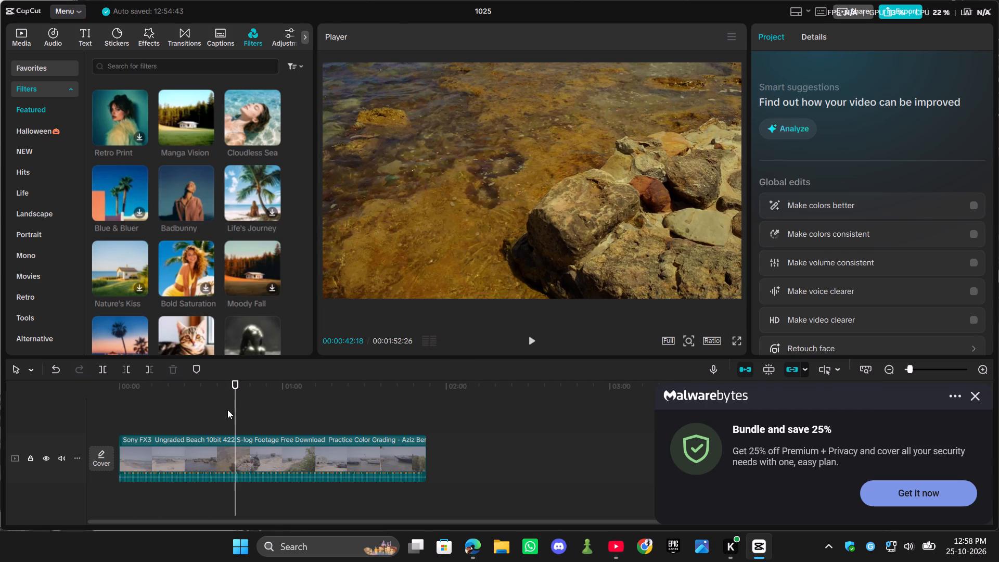
scroll(227, 410, "down", 1)
left_click_drag(234, 392, 230, 392)
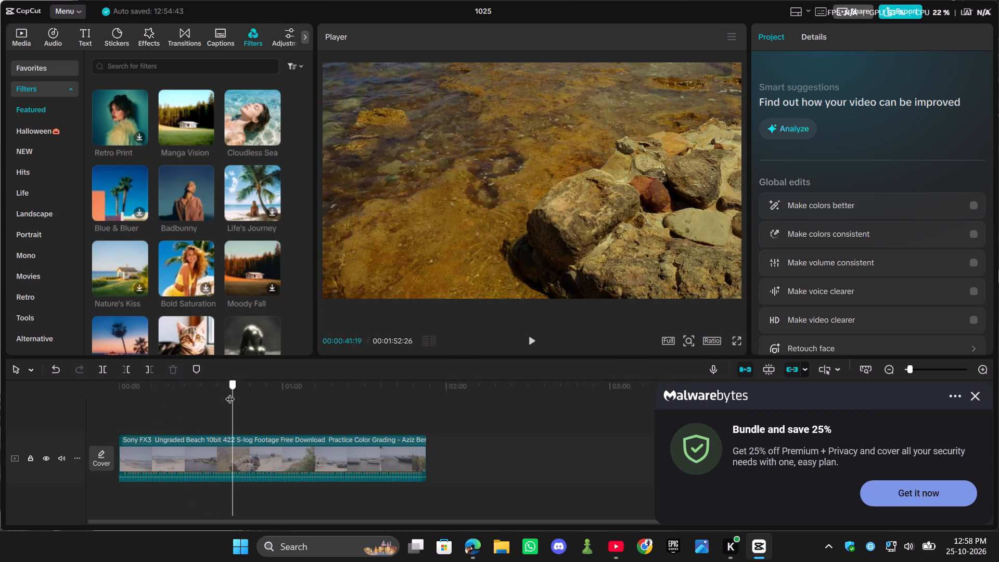
left_click_drag(230, 392, 74, 400)
Add the Pink Fuzz filter at the timeline's start and extend it over the whole beach clip.
scroll(246, 162, "up", 2)
scroll(251, 105, "up", 1)
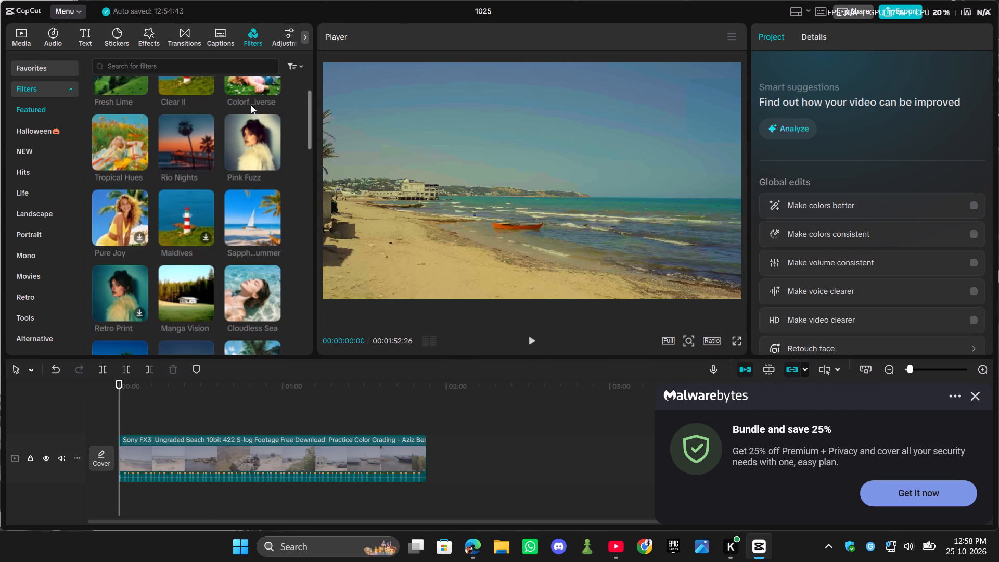
left_click(270, 159)
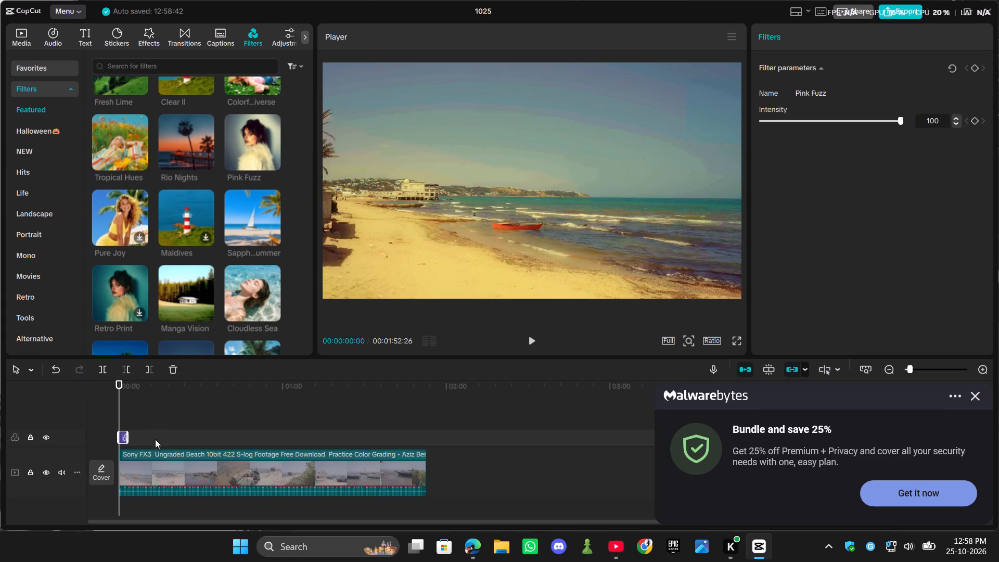
left_click_drag(124, 433, 421, 411)
Play and scrub through the beach clip to examine the Pink Fuzz filter on its different shots.
key("space")
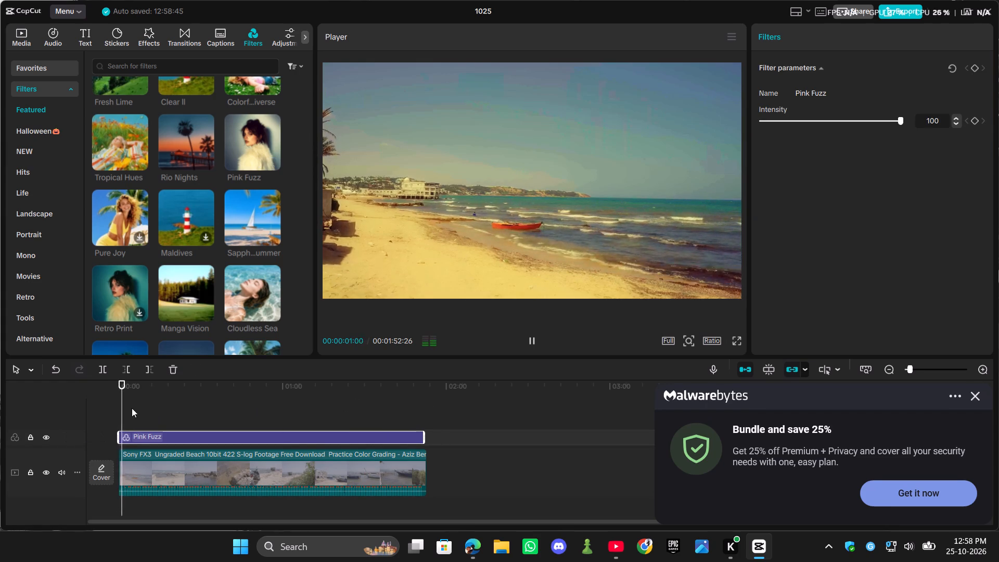
left_click_drag(128, 400, 187, 402)
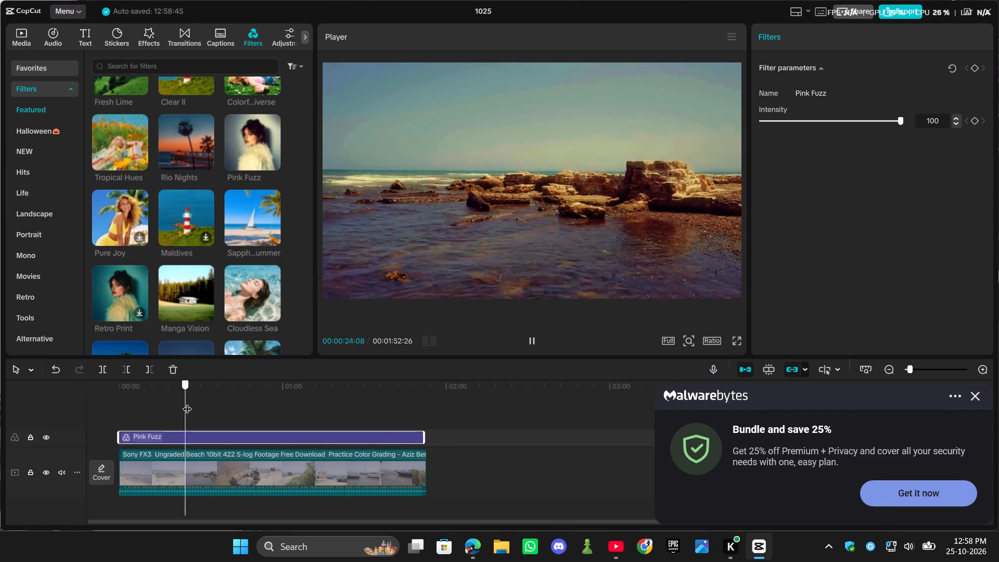
left_click_drag(187, 402, 288, 408)
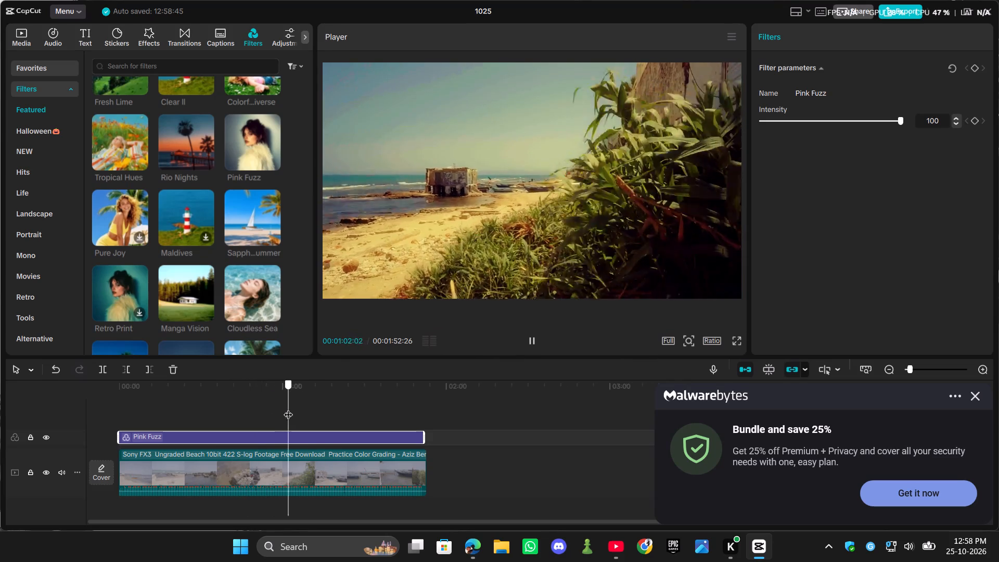
left_click_drag(288, 408, 241, 431)
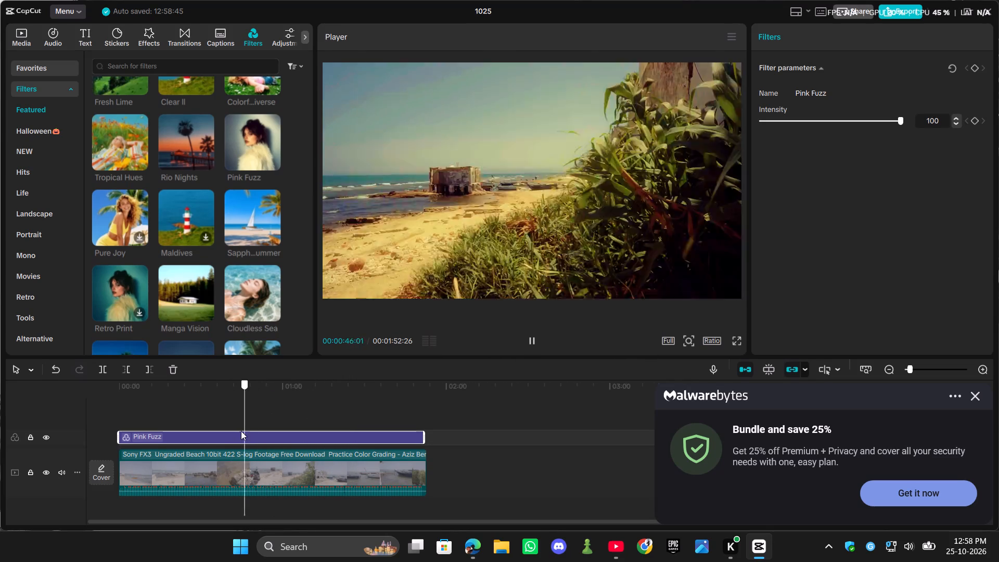
left_click_drag(241, 431, 222, 432)
key("space")
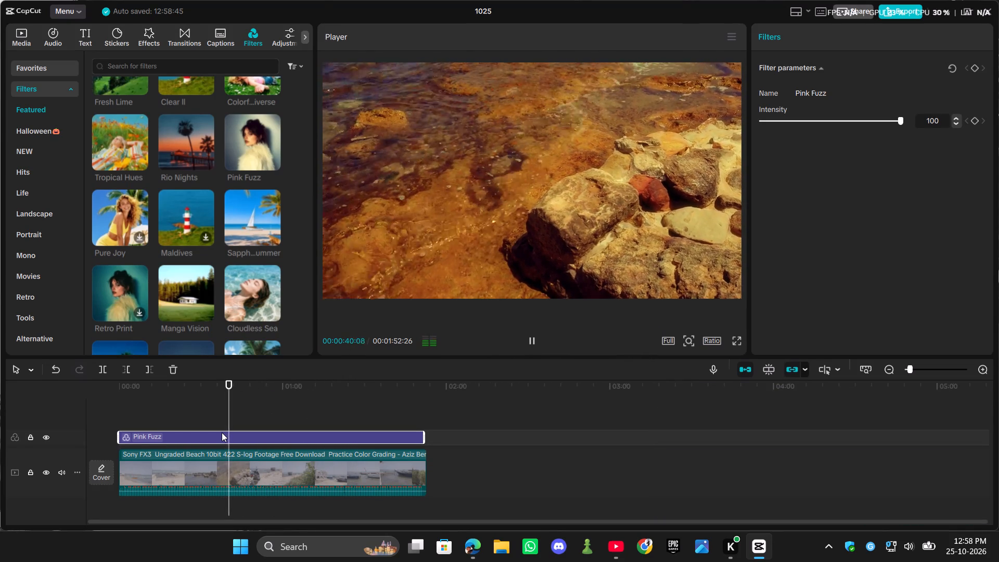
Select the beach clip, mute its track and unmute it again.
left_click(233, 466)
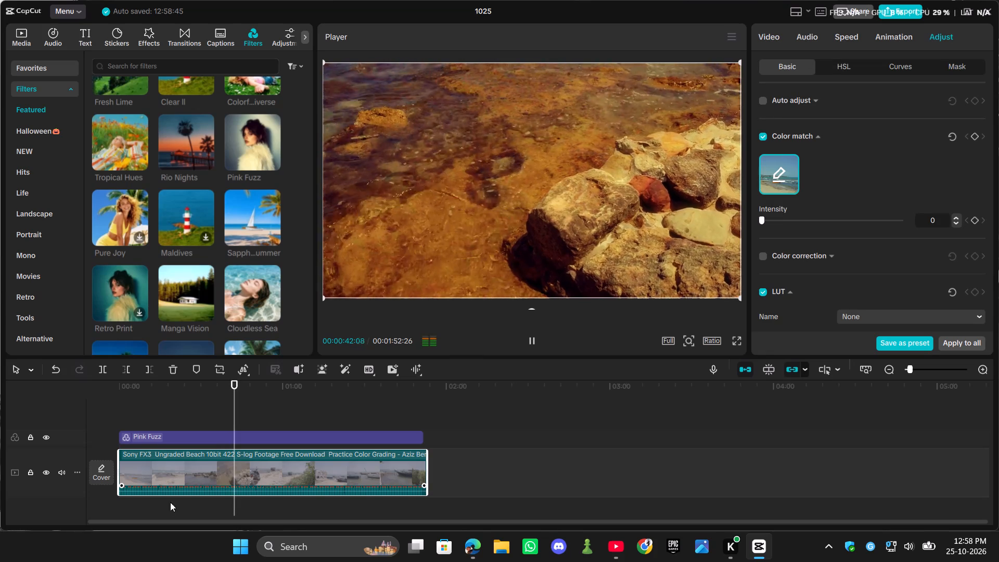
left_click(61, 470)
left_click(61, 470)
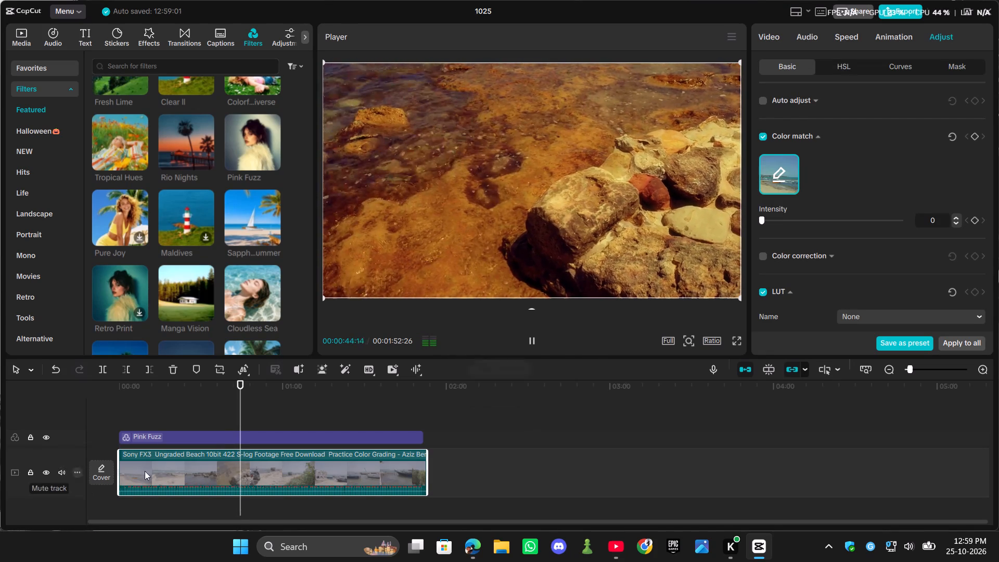
Raise the Windows system volume to its maximum.
left_click(910, 551)
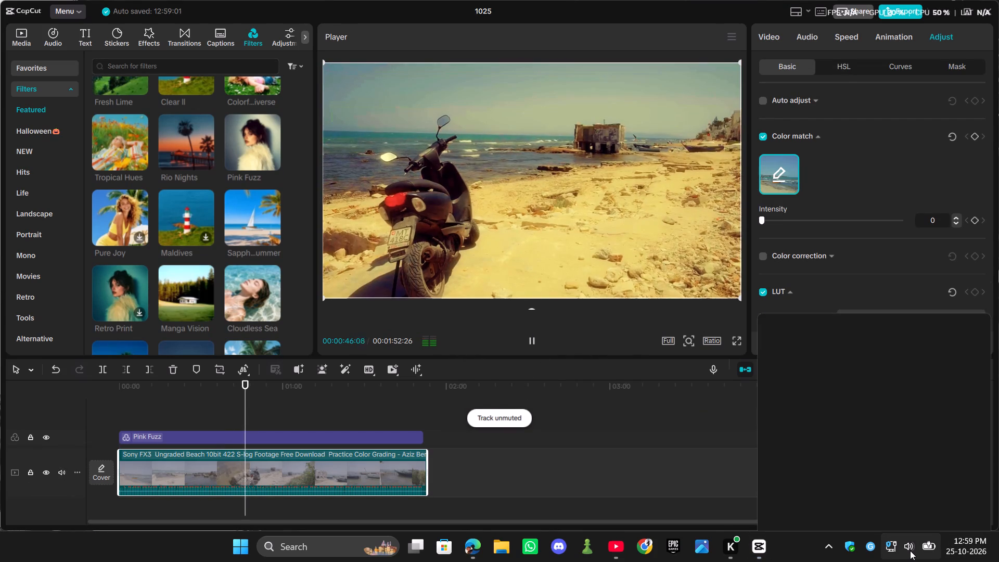
left_click_drag(918, 471, 969, 475)
left_click(919, 543)
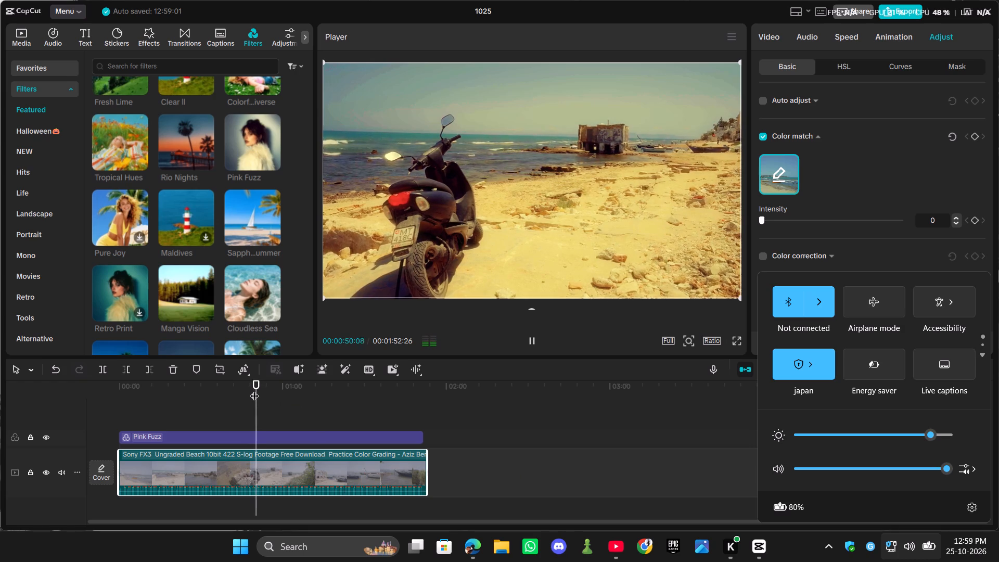
Replay the beach clip from the start and raise its audio volume to about 6.9 dB.
left_click_drag(254, 389, 121, 388)
key("space")
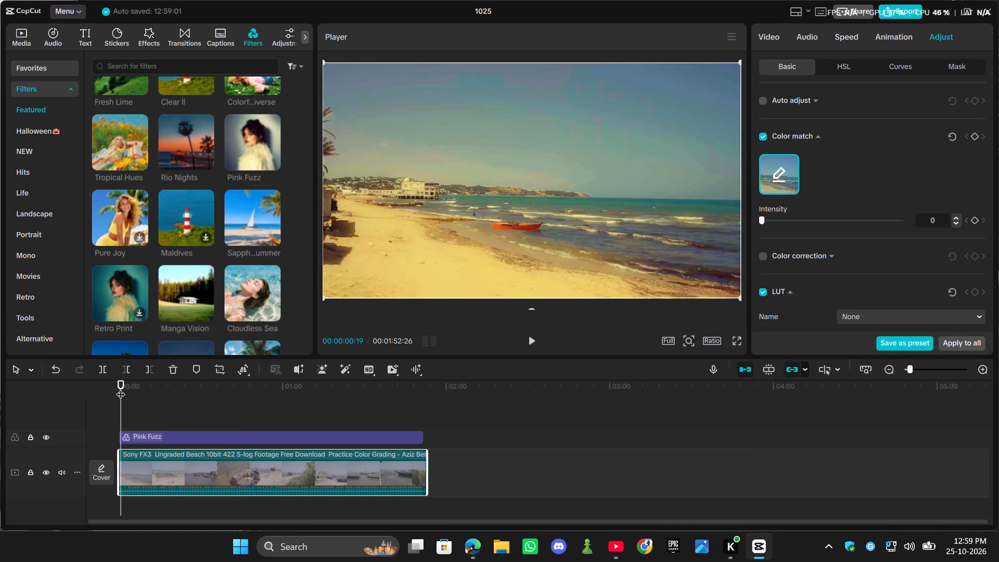
key("space")
left_click(188, 474)
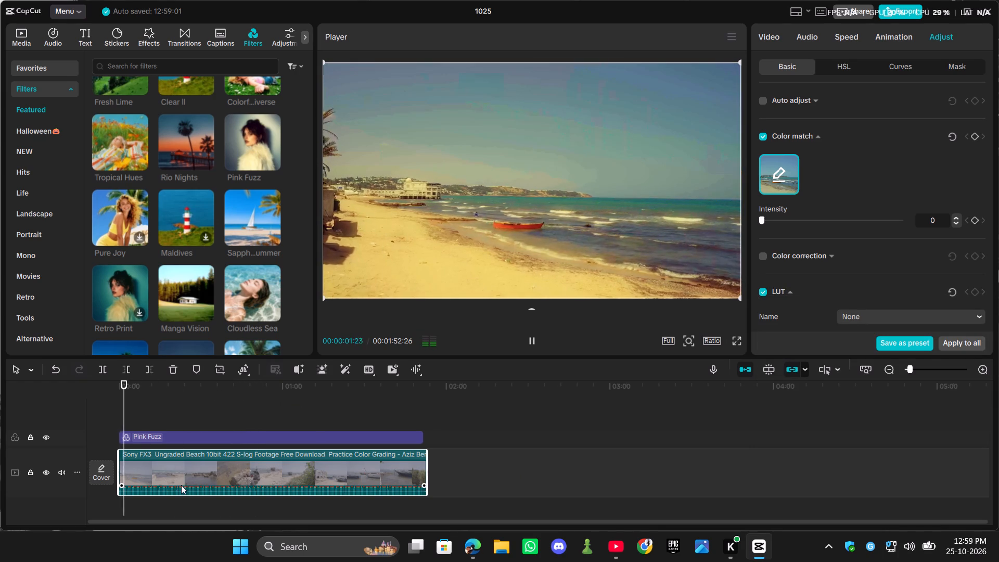
left_click_drag(161, 490, 160, 476)
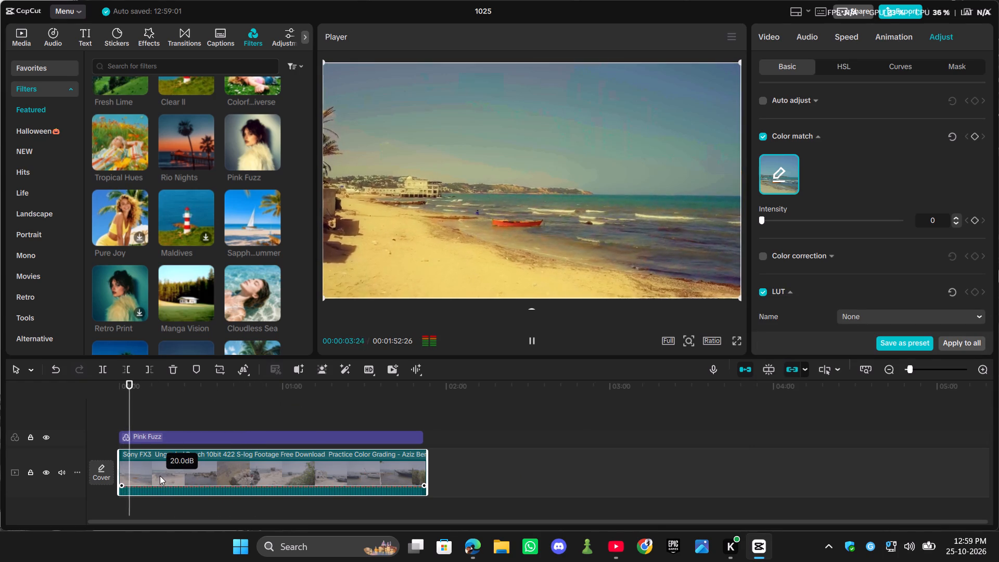
left_click_drag(160, 476, 160, 477)
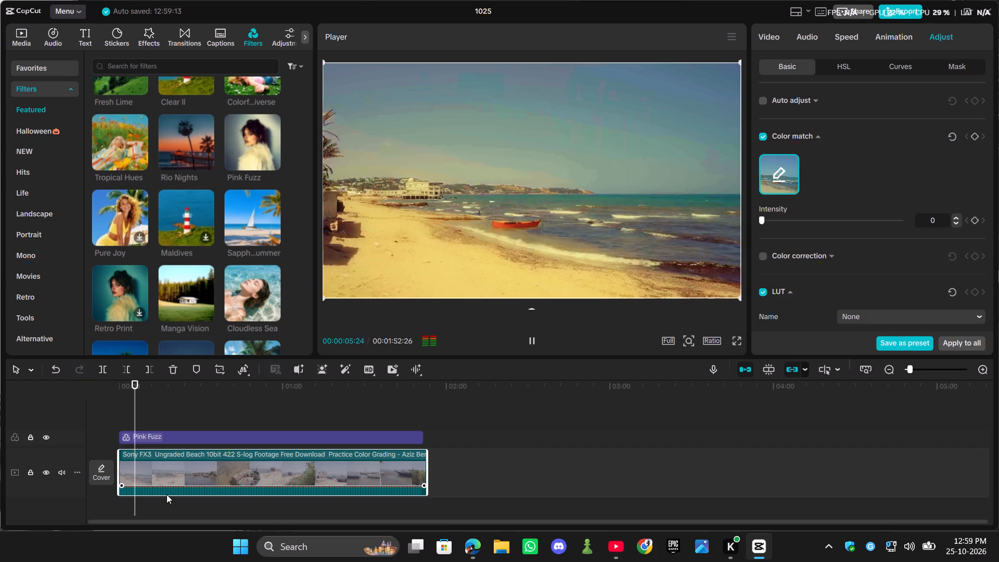
left_click(166, 487)
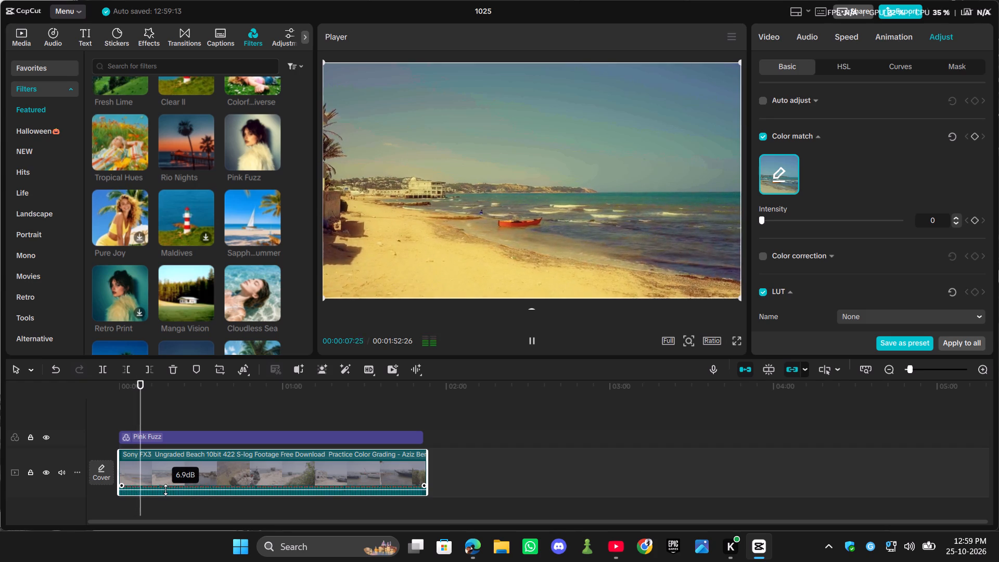
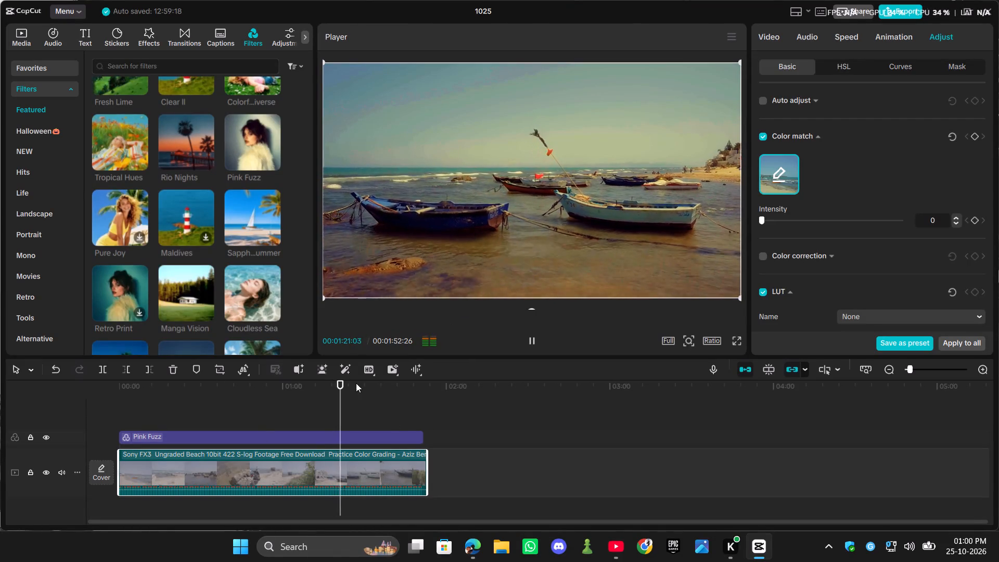
Scrub through the beach clip and play it full screen at several points to examine the graded look on its different shots.
left_click_drag(344, 387, 389, 387)
left_click_drag(389, 387, 428, 383)
left_click_drag(421, 386, 410, 388)
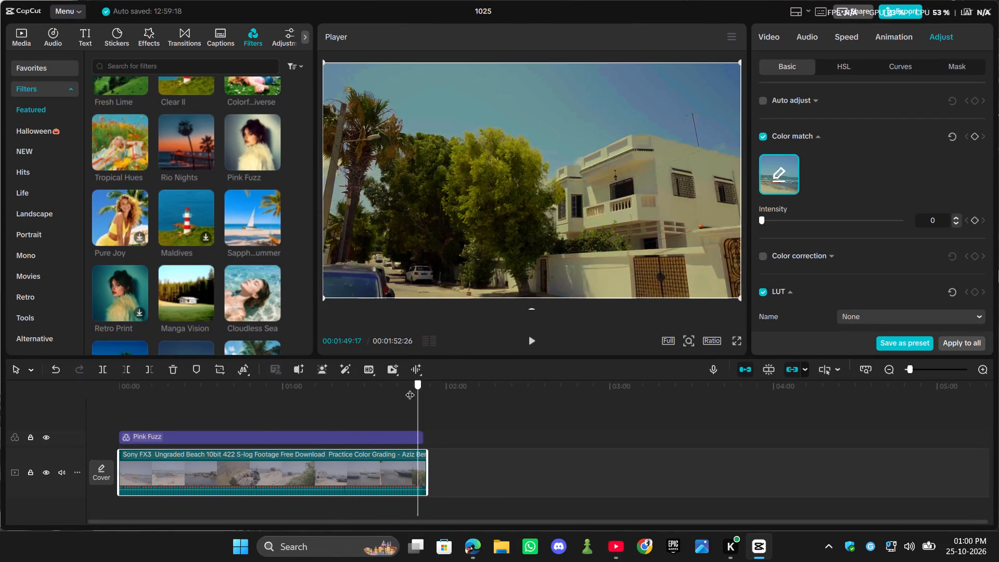
left_click_drag(410, 388, 379, 395)
left_click(525, 343)
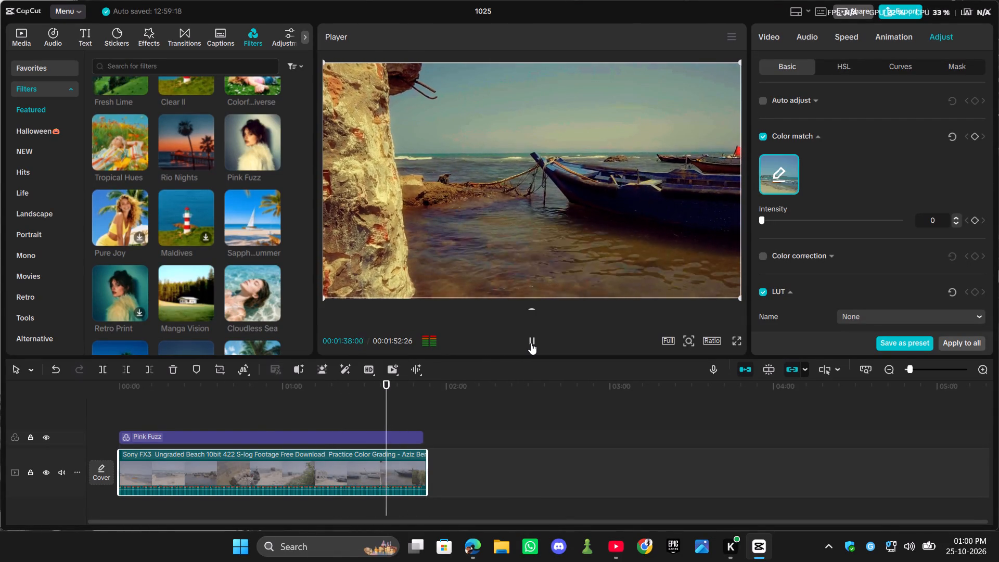
left_click(737, 343)
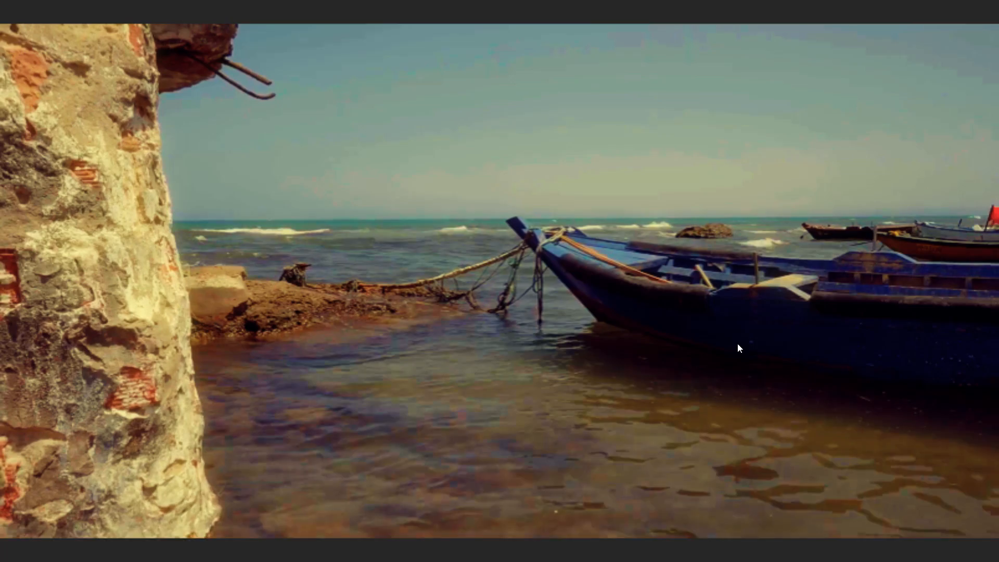
left_click_drag(446, 502, 433, 502)
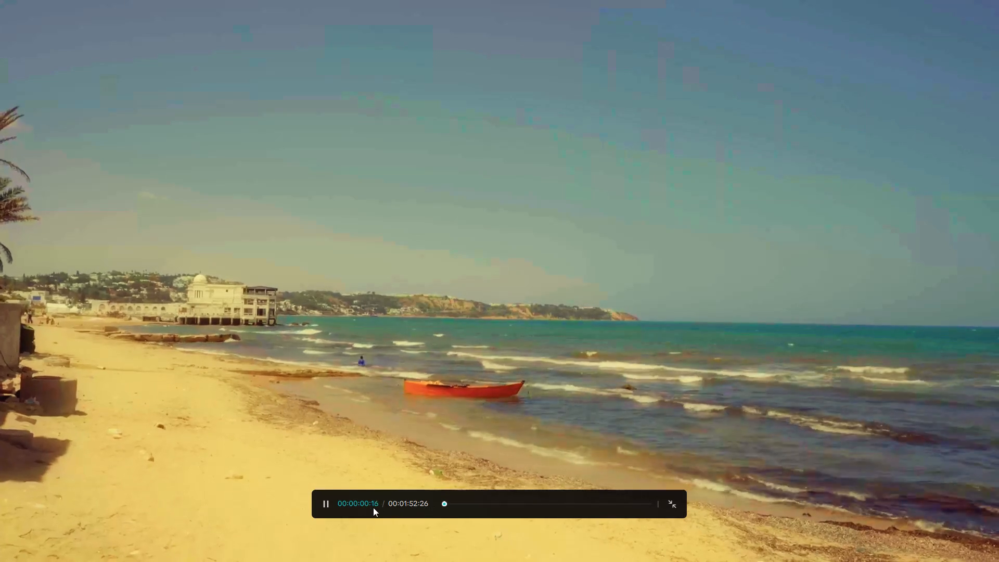
left_click(466, 502)
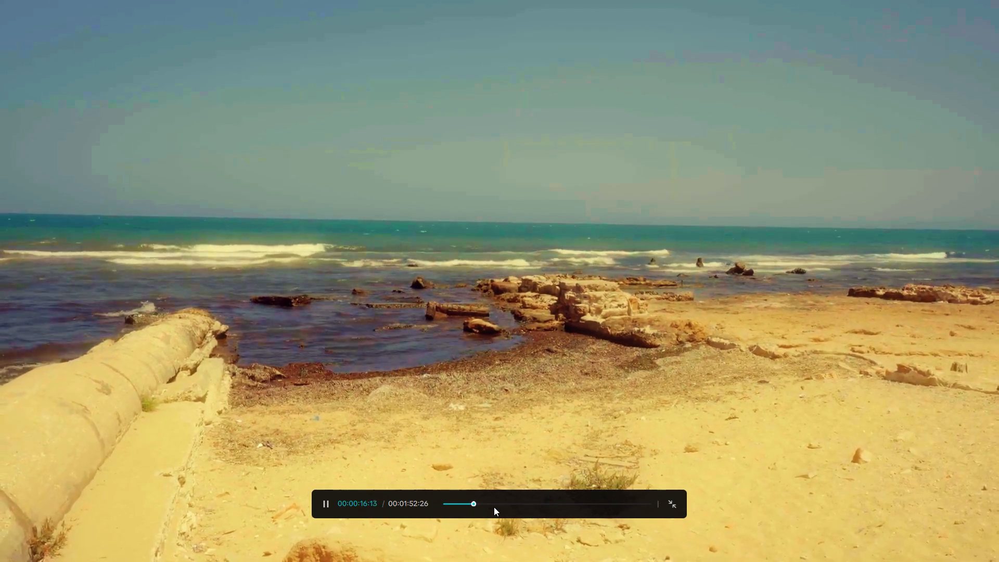
left_click(504, 505)
left_click(555, 510)
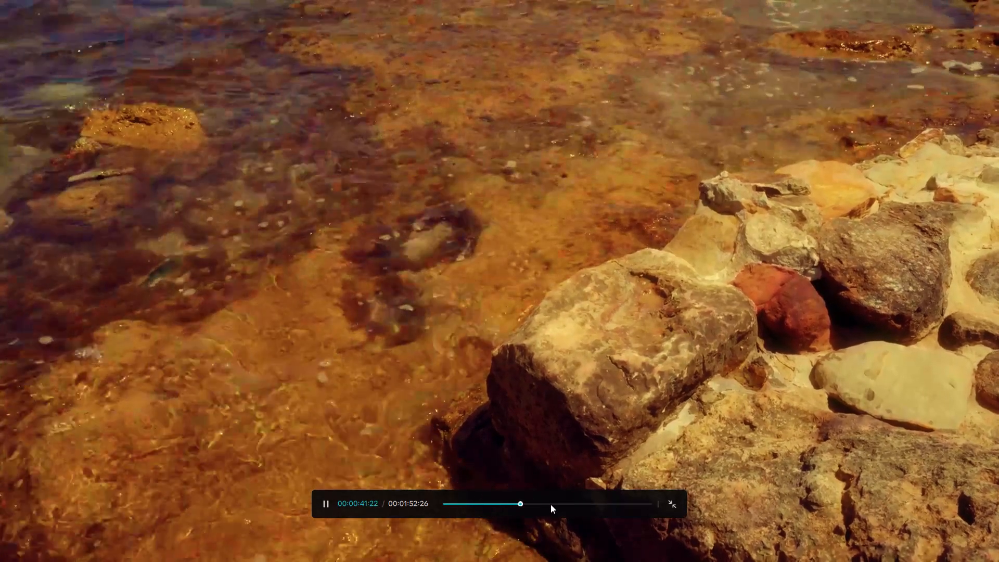
left_click(555, 504)
left_click(671, 507)
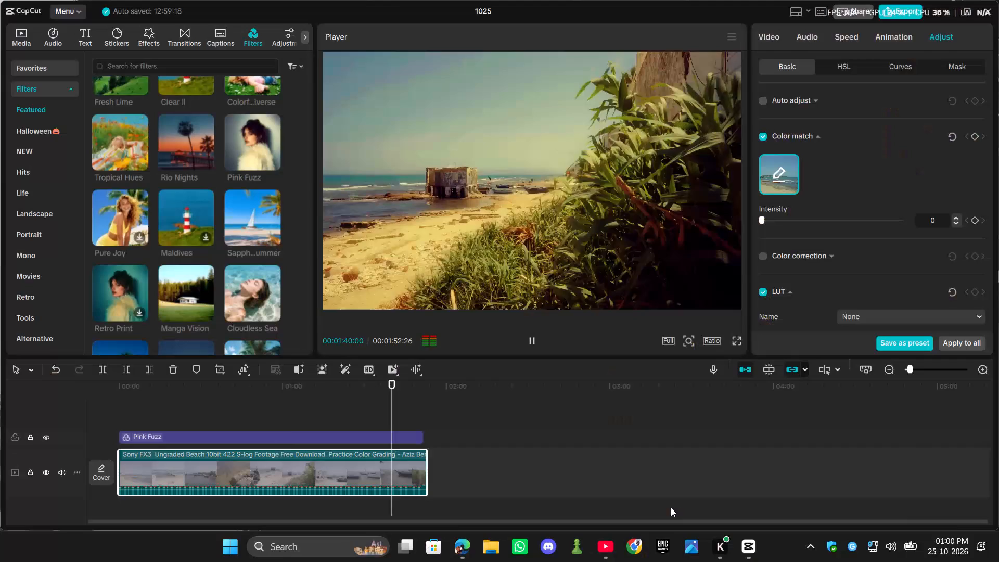
Preview the Retro Print filter on the clip's opening beach shot and on two other shots further along.
left_click_drag(293, 403, 123, 391)
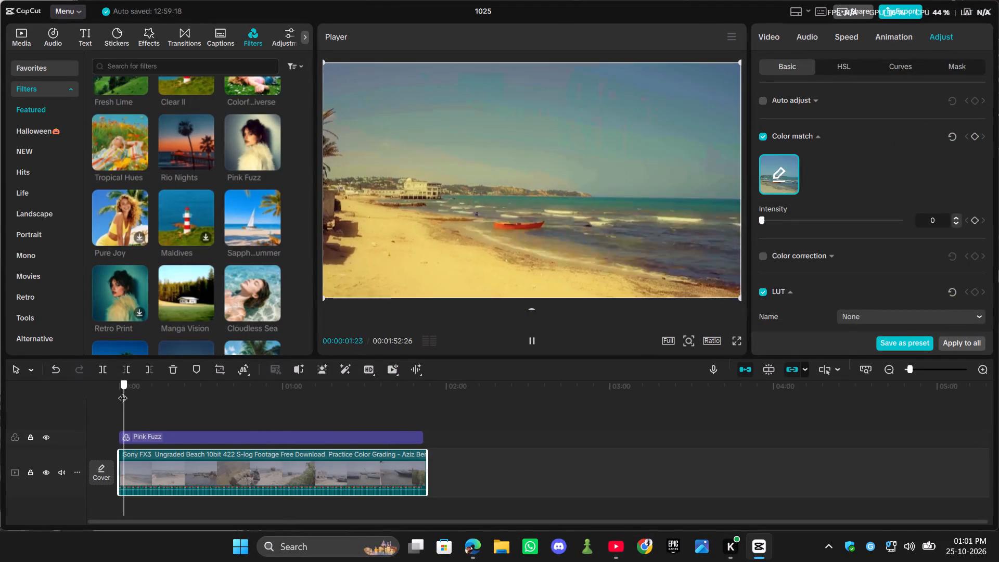
left_click_drag(123, 391, 108, 391)
left_click(123, 293)
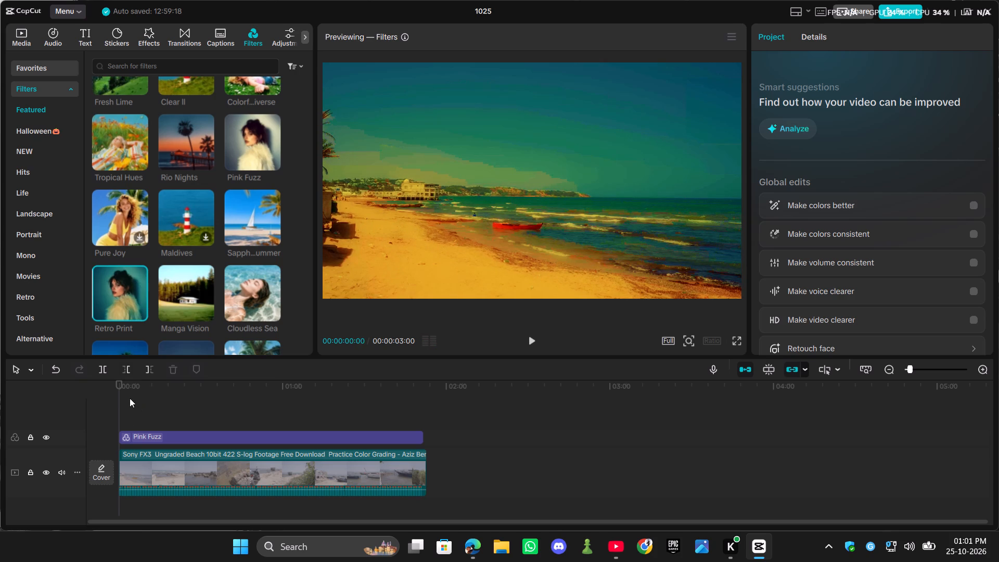
left_click_drag(120, 389, 166, 392)
left_click(118, 302)
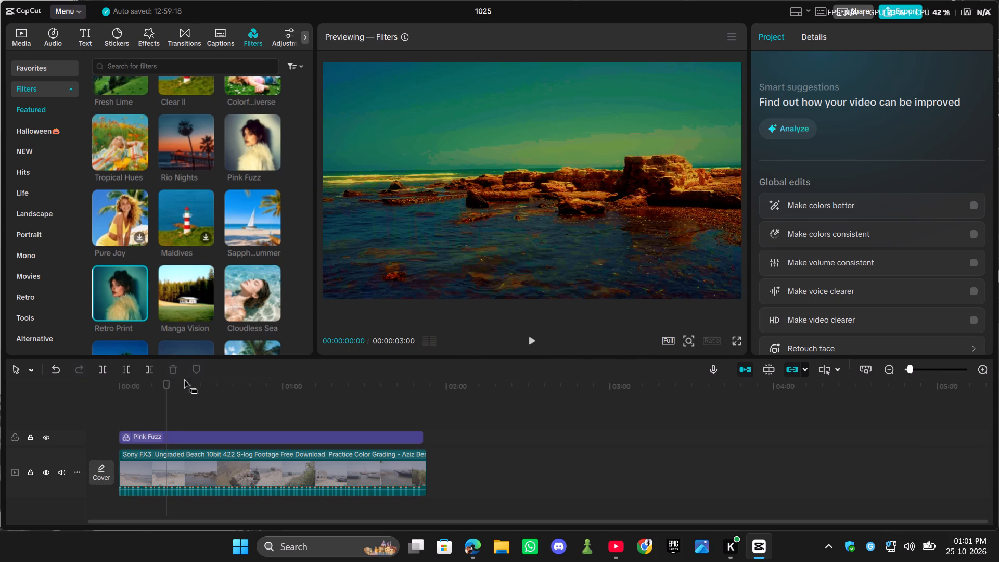
left_click_drag(166, 393, 210, 390)
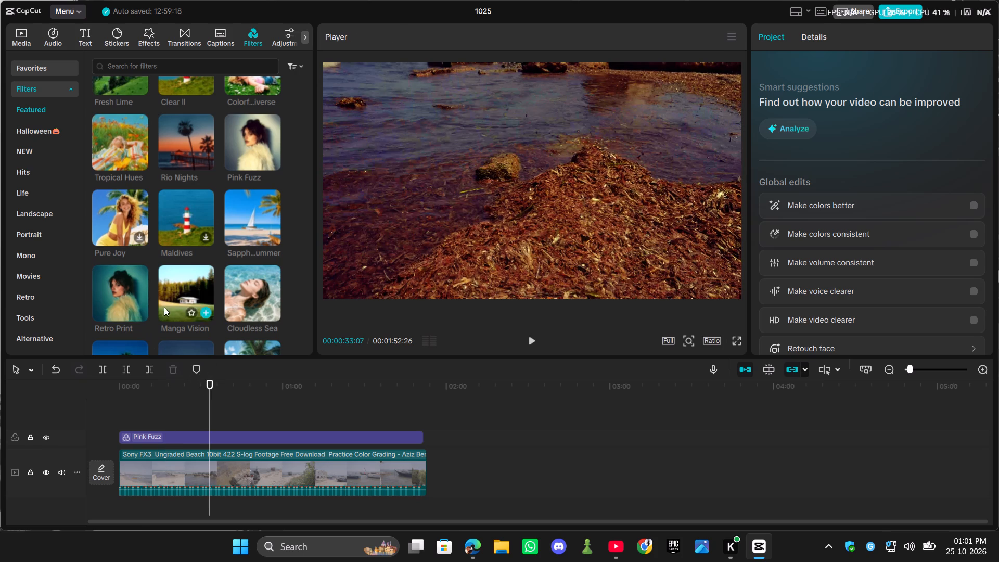
left_click(120, 296)
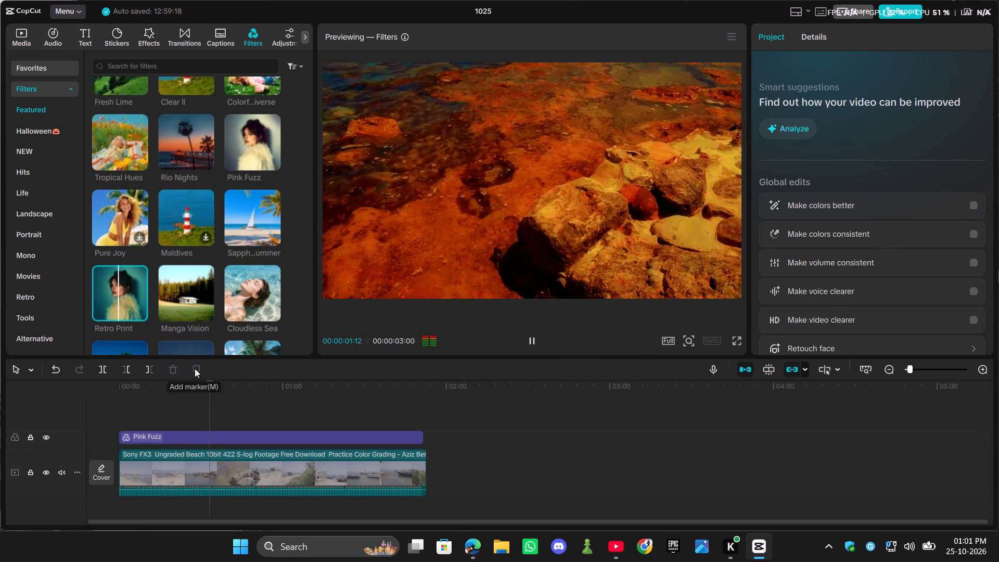
Preview the Badbunny filter on the seaweed shot, the opening beach shot and the rocky shore shot.
scroll(176, 269, "down", 1)
scroll(221, 259, "down", 2)
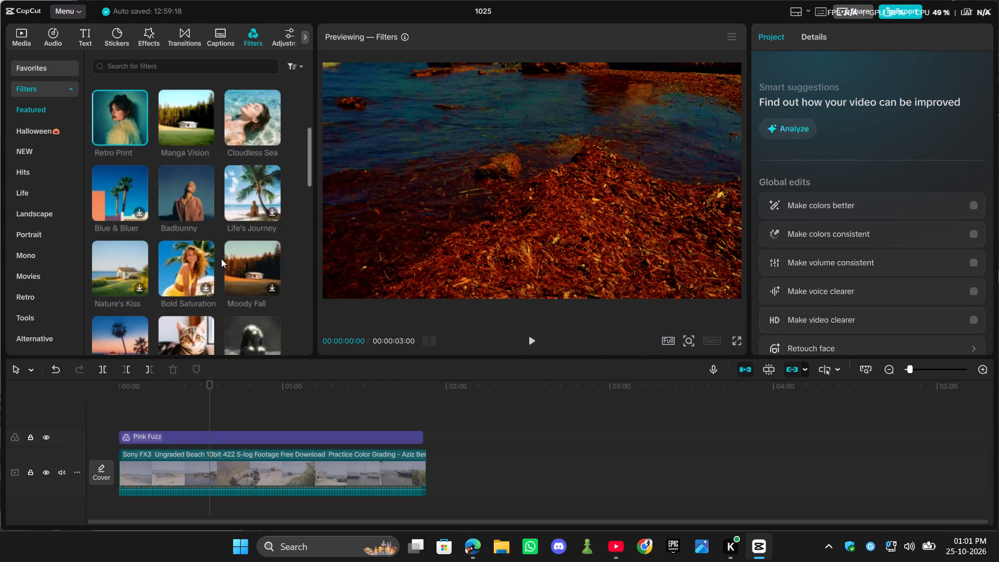
left_click(198, 197)
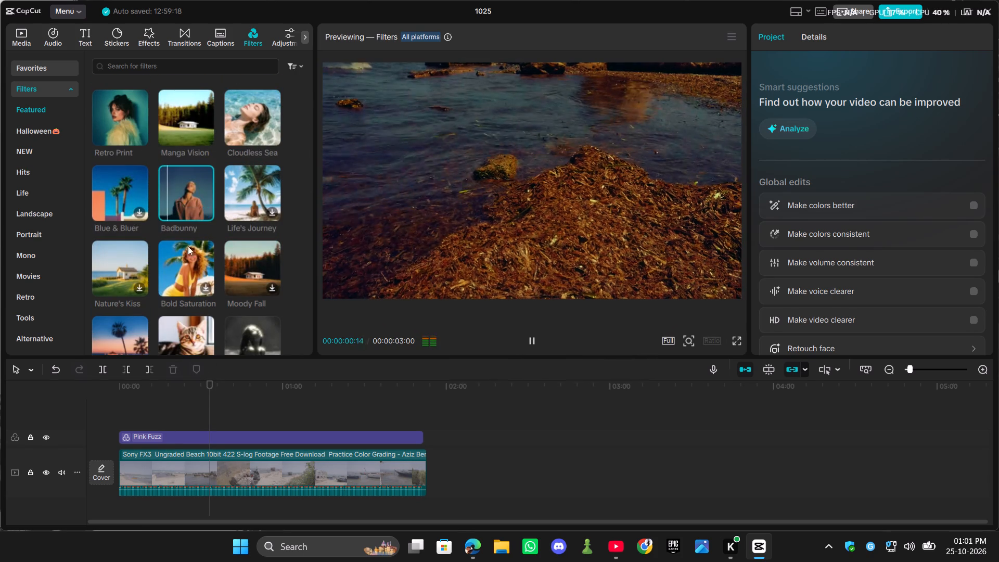
left_click_drag(209, 405, 204, 405)
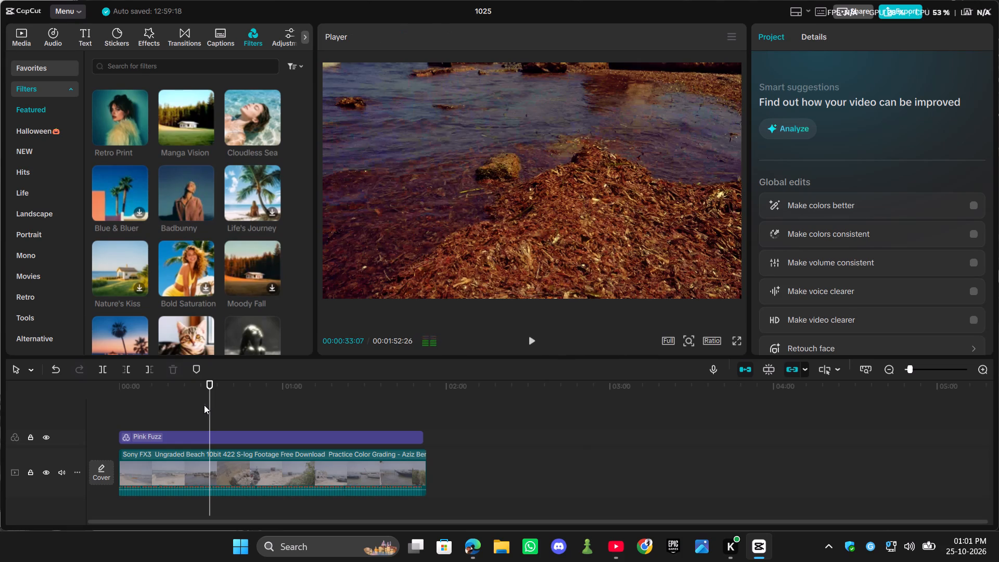
left_click_drag(204, 405, 116, 399)
left_click_drag(214, 381, 102, 385)
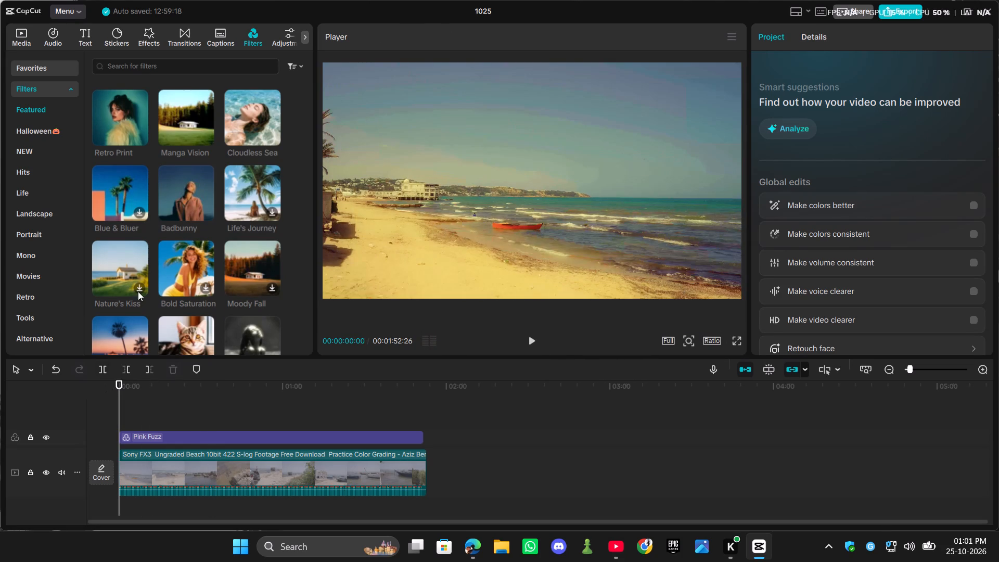
left_click(188, 198)
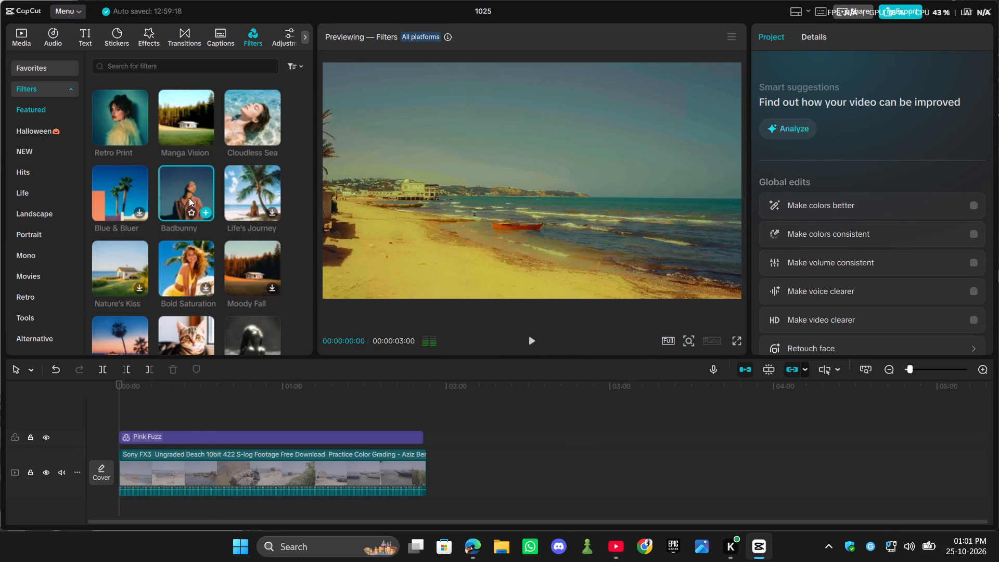
left_click(186, 189)
left_click(186, 189)
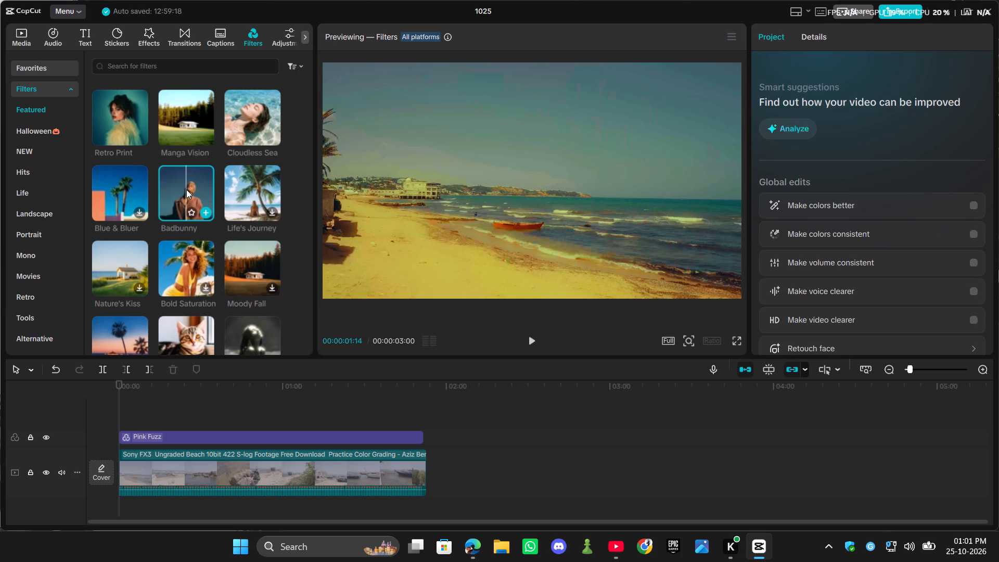
left_click_drag(182, 189, 174, 190)
left_click(174, 190)
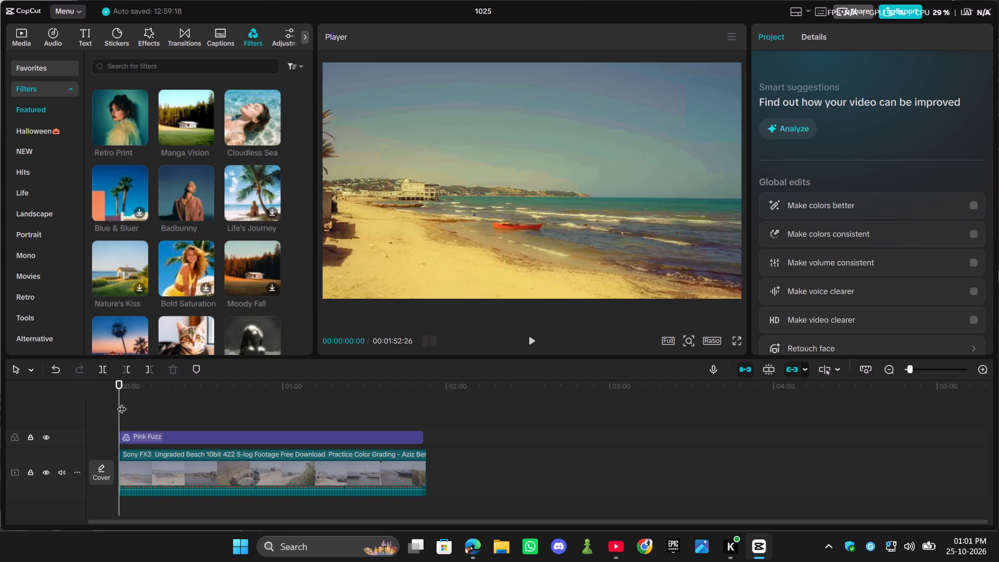
left_click_drag(117, 396, 164, 404)
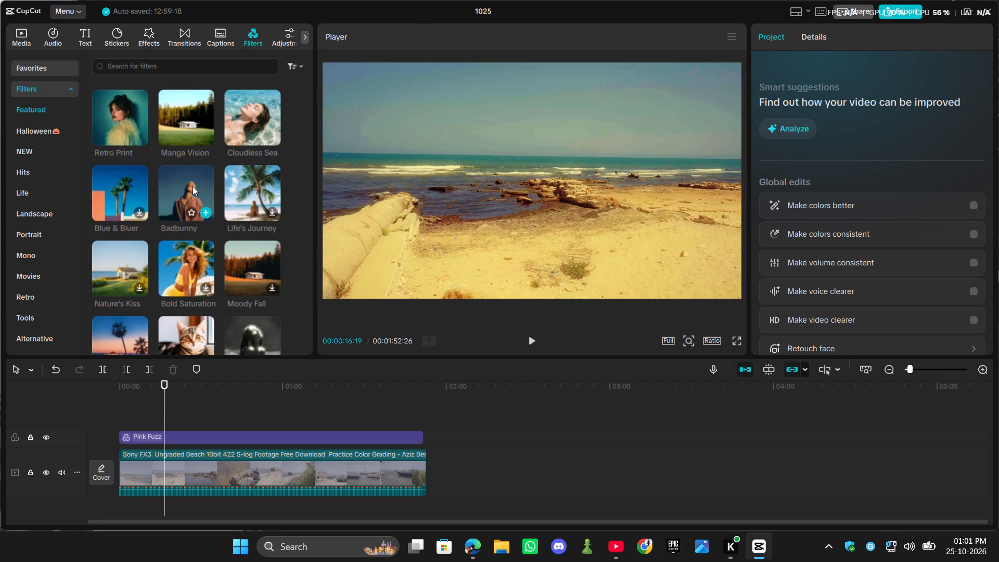
left_click(187, 200)
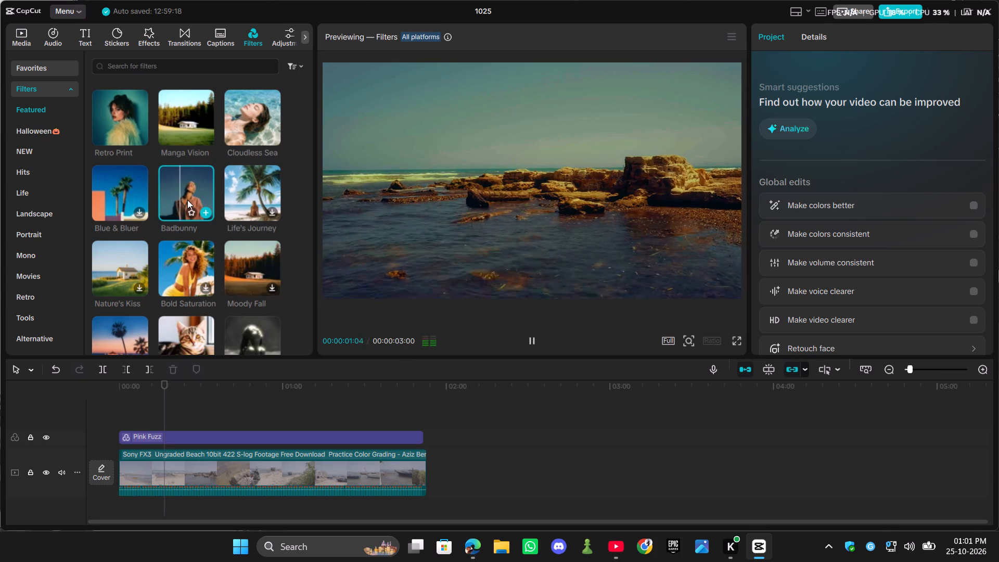
Add the Badbunny filter above Pink Fuzz and extend it at both ends to span the full length of the beach clip.
left_click(207, 212)
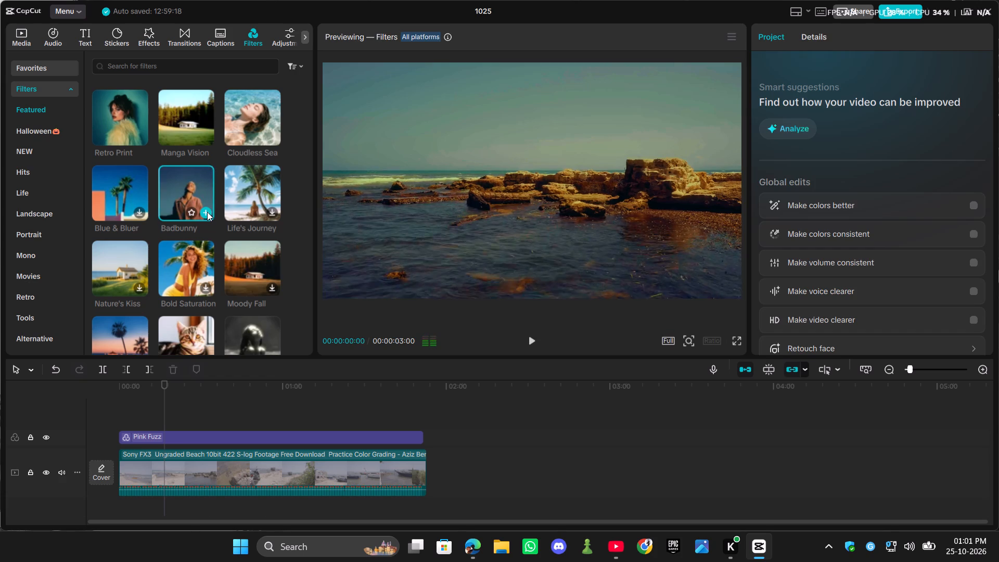
left_click(167, 438)
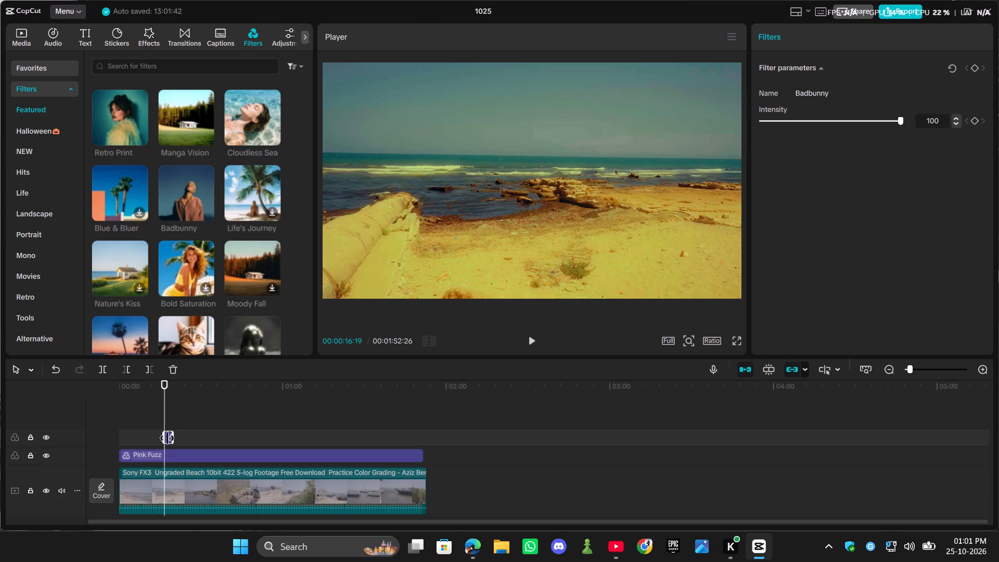
left_click_drag(166, 410, 149, 410)
left_click(530, 342)
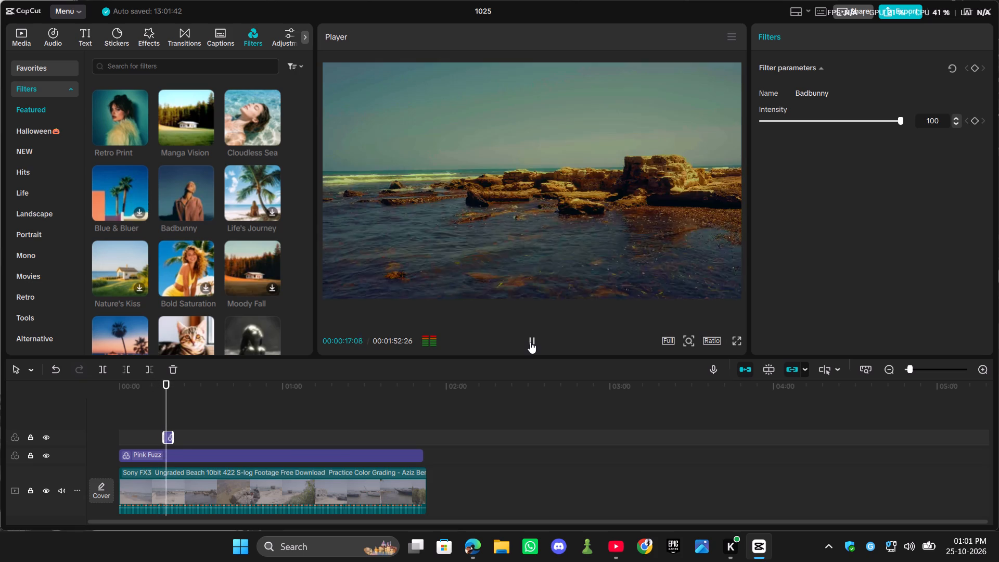
left_click(530, 342)
left_click_drag(163, 437, 81, 437)
left_click_drag(171, 436, 422, 422)
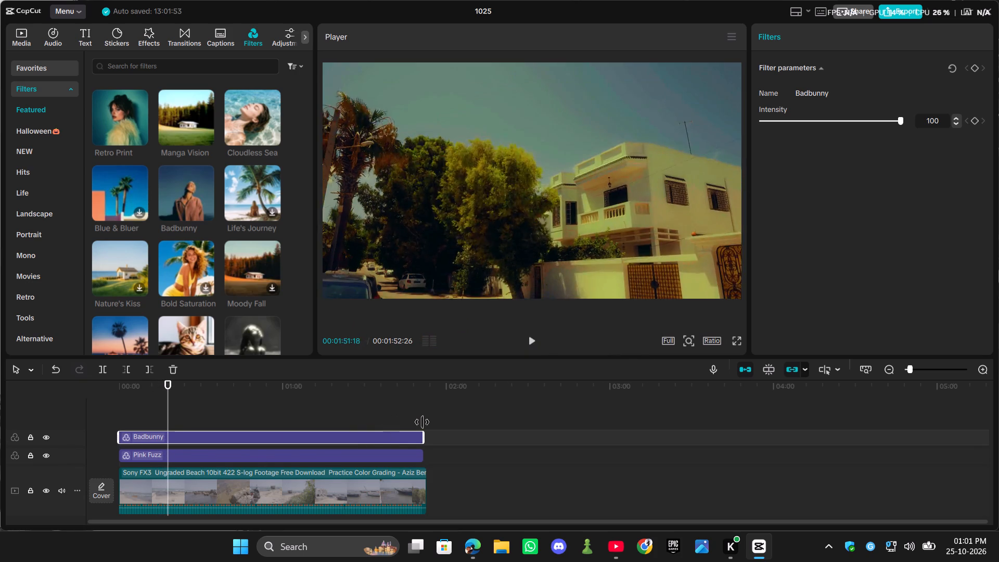
left_click_drag(422, 422, 425, 423)
Play the clip from the start, partly full screen, to examine the combined Badbunny and Pink Fuzz look, and browse further Featured filters.
left_click_drag(165, 401, 88, 411)
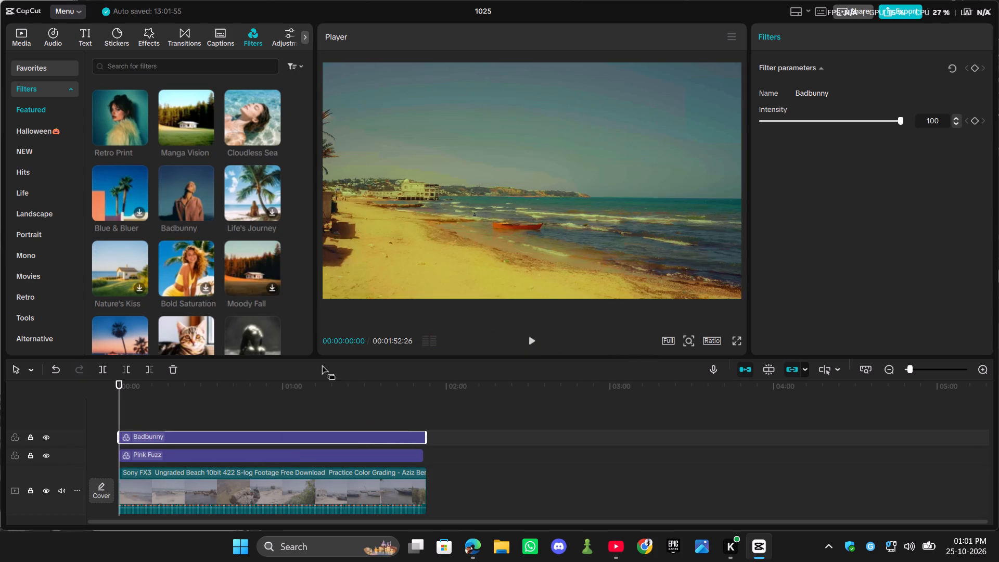
left_click(527, 341)
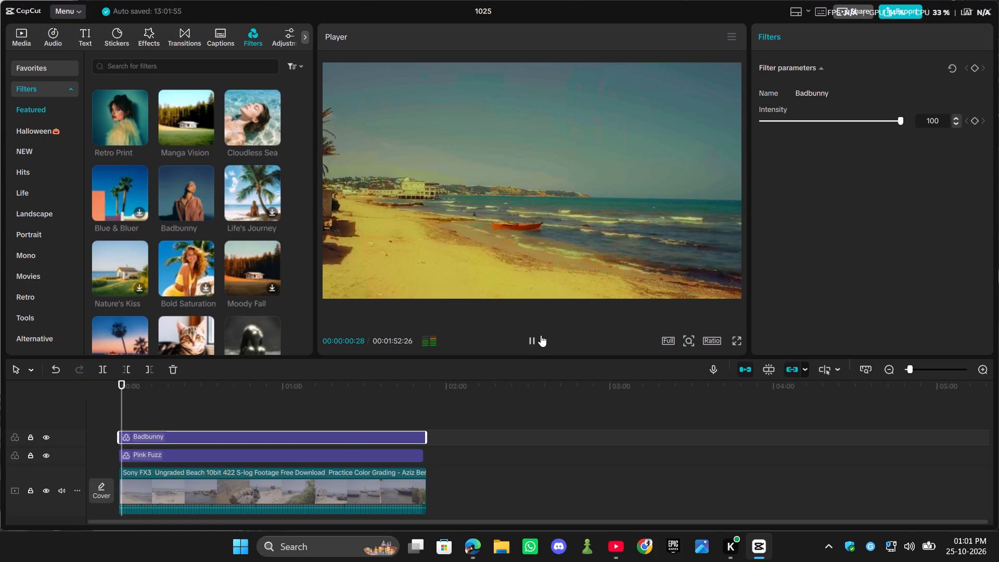
left_click(736, 338)
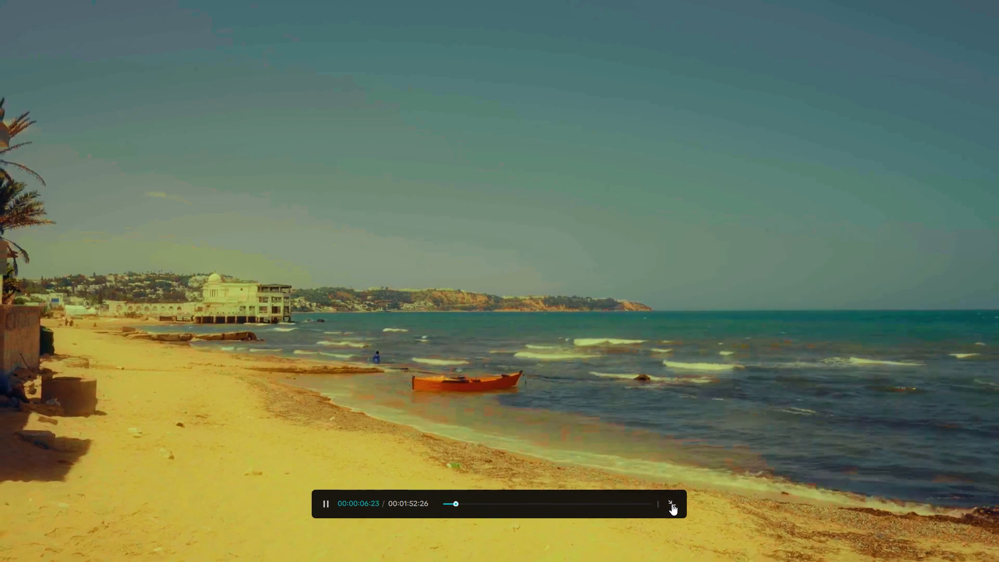
left_click(672, 504)
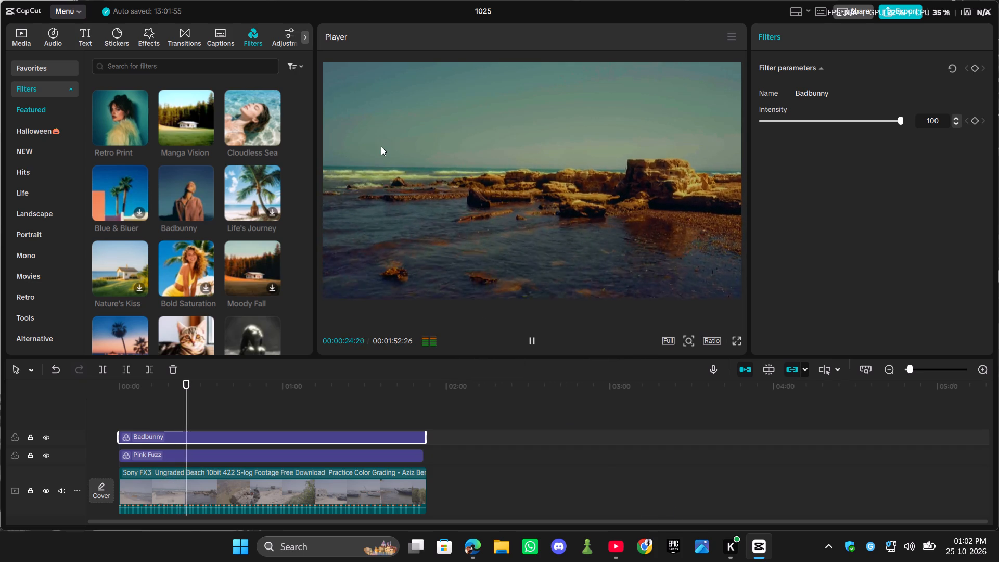
scroll(217, 274, "down", 3)
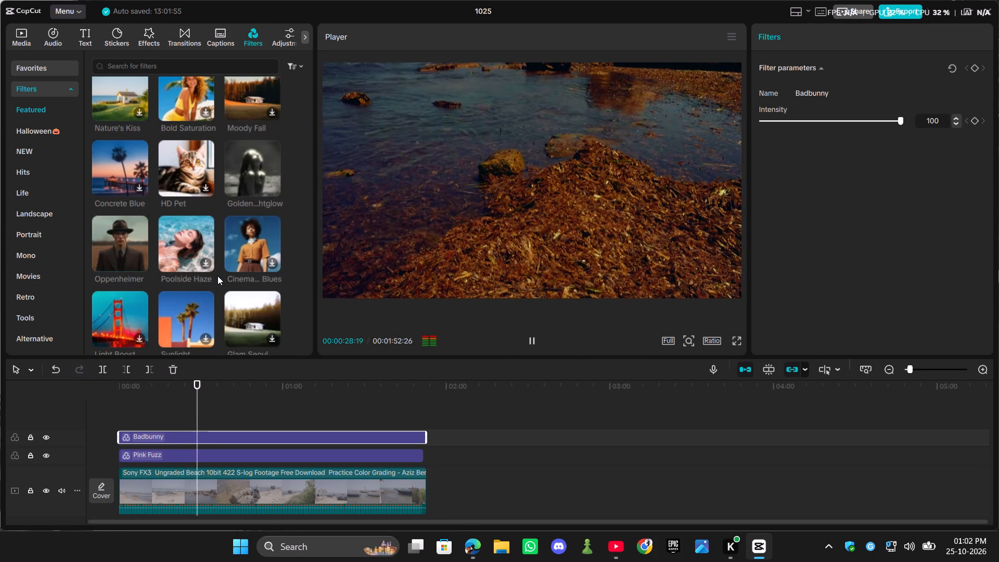
scroll(217, 276, "down", 2)
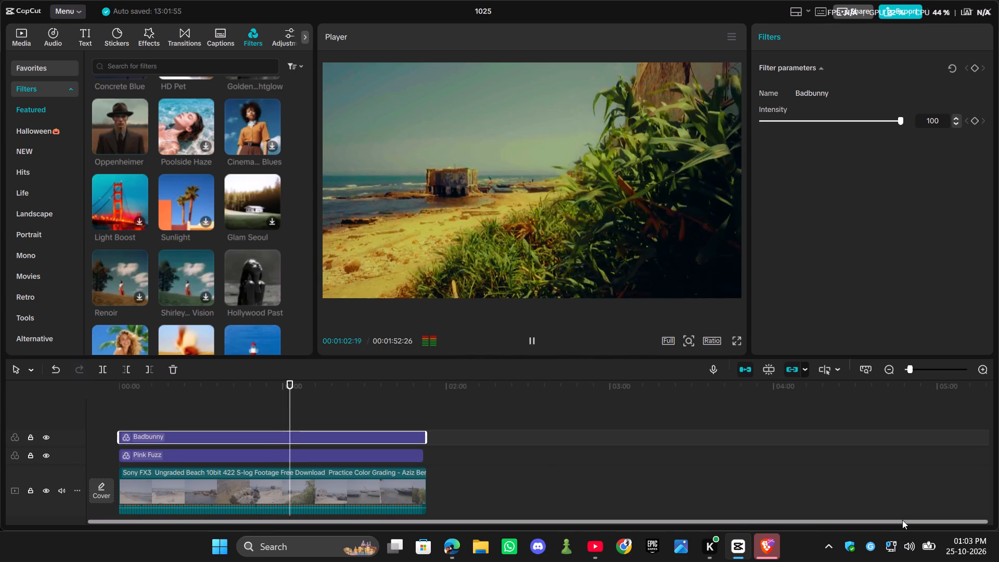
Switch to the Windows quick settings and disconnect the japan VPN.
left_click(915, 557)
left_click(913, 542)
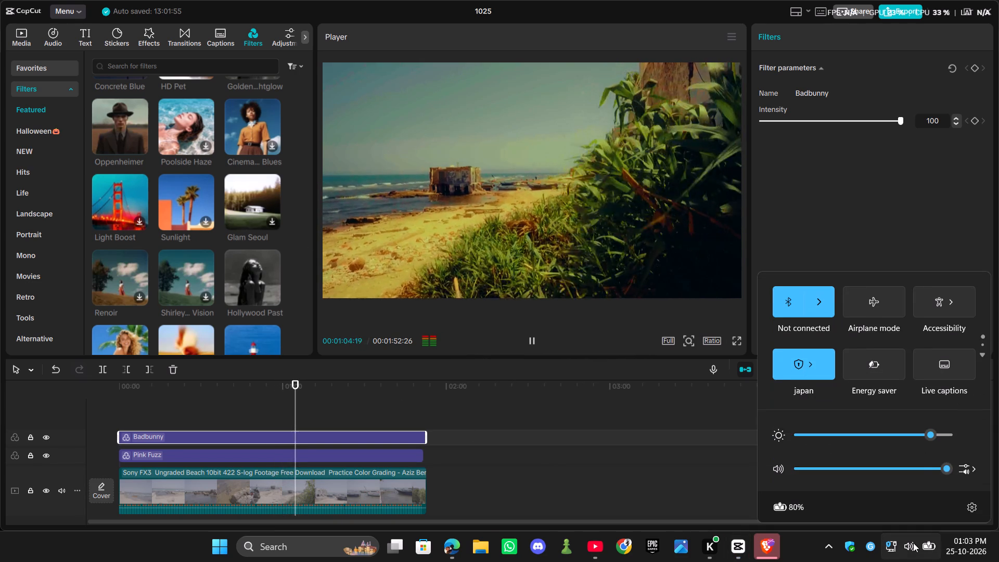
left_click(798, 361)
left_click(924, 343)
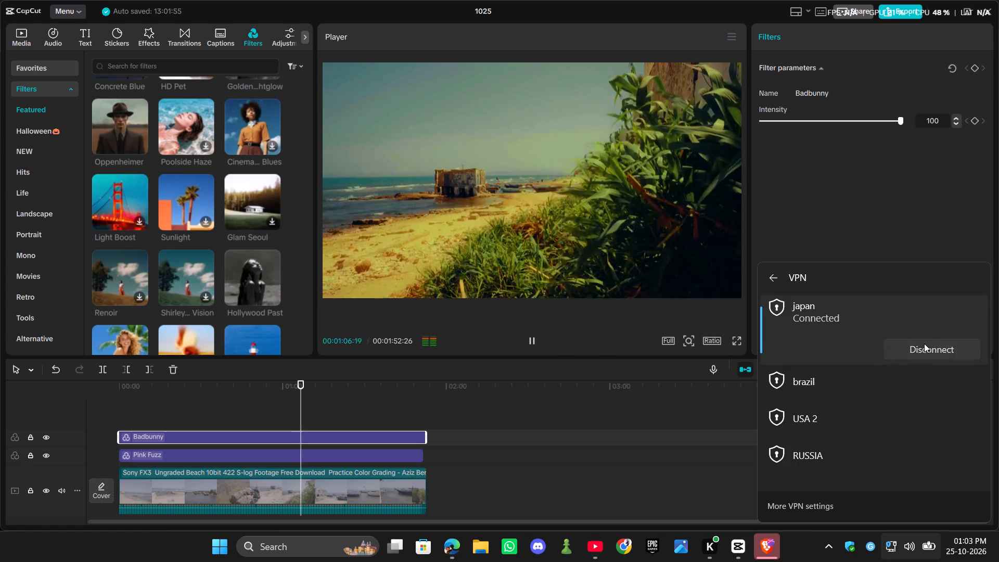
left_click(907, 557)
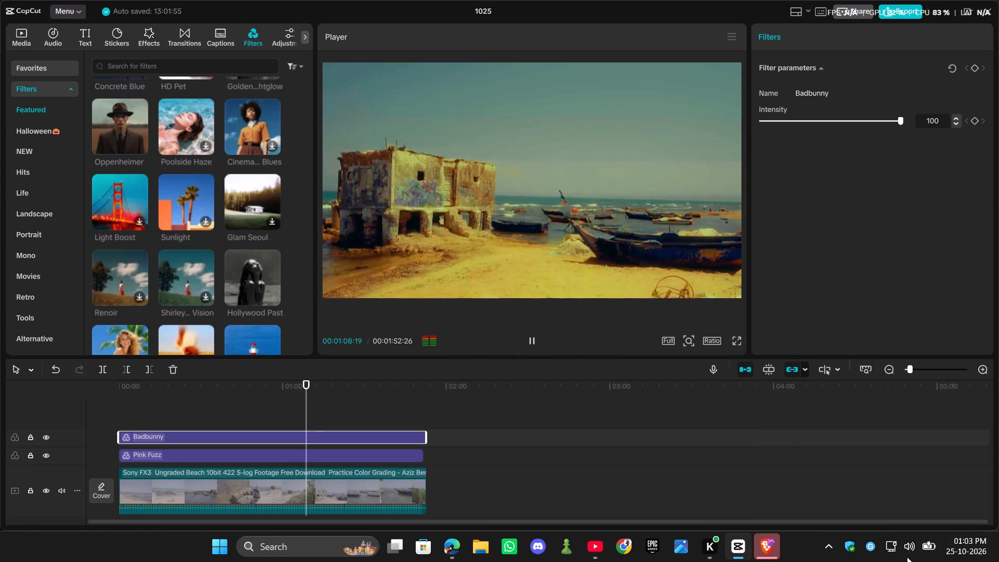
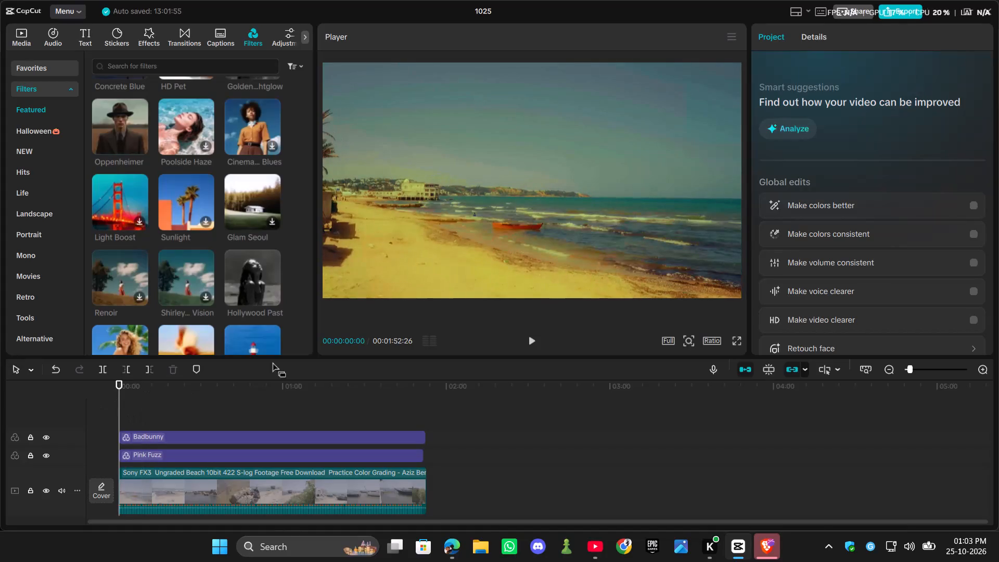
Replay the beach clip from the start to examine the combined Badbunny and Pink Fuzz look.
left_click(533, 340)
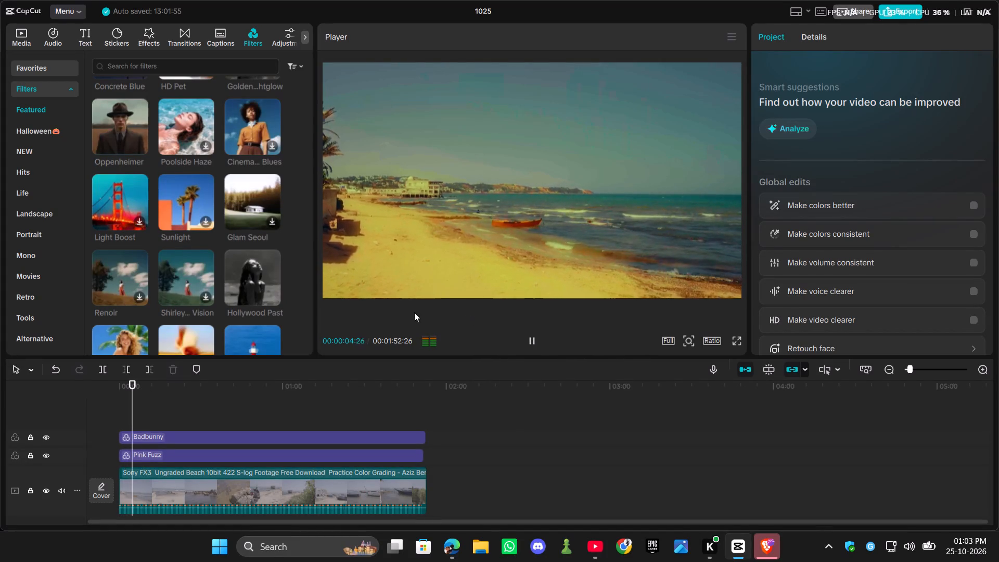
left_click_drag(138, 388, 114, 390)
left_click(530, 341)
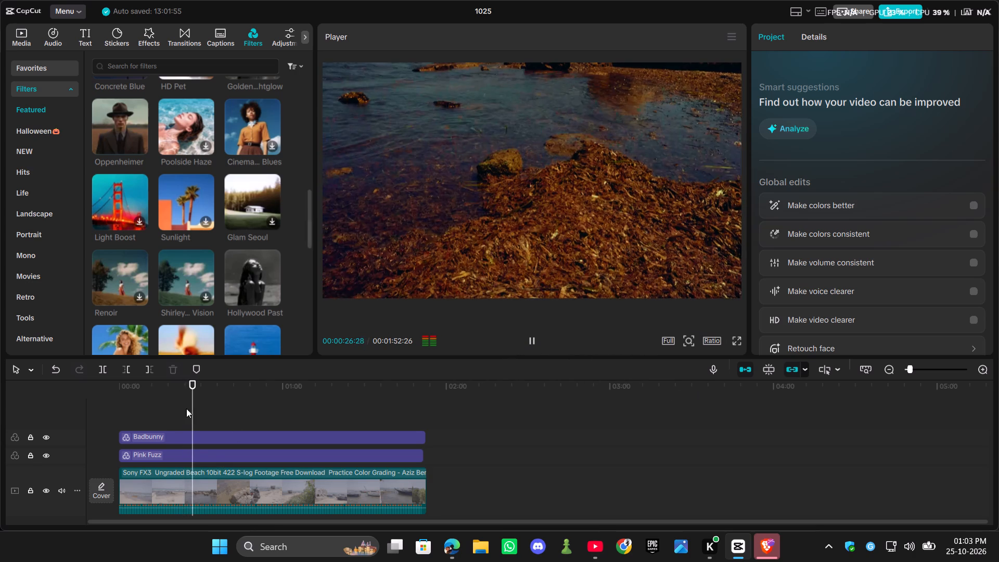
Preview the Hollywood Past and Voyage filters on the rocky shore shot around 38 to 41 seconds.
left_click_drag(196, 394, 232, 393)
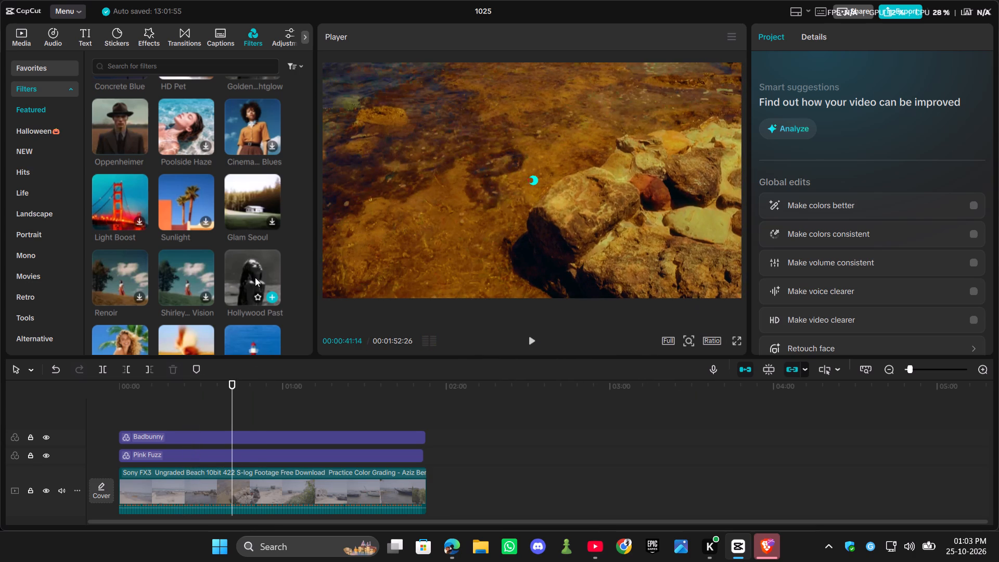
left_click(254, 277)
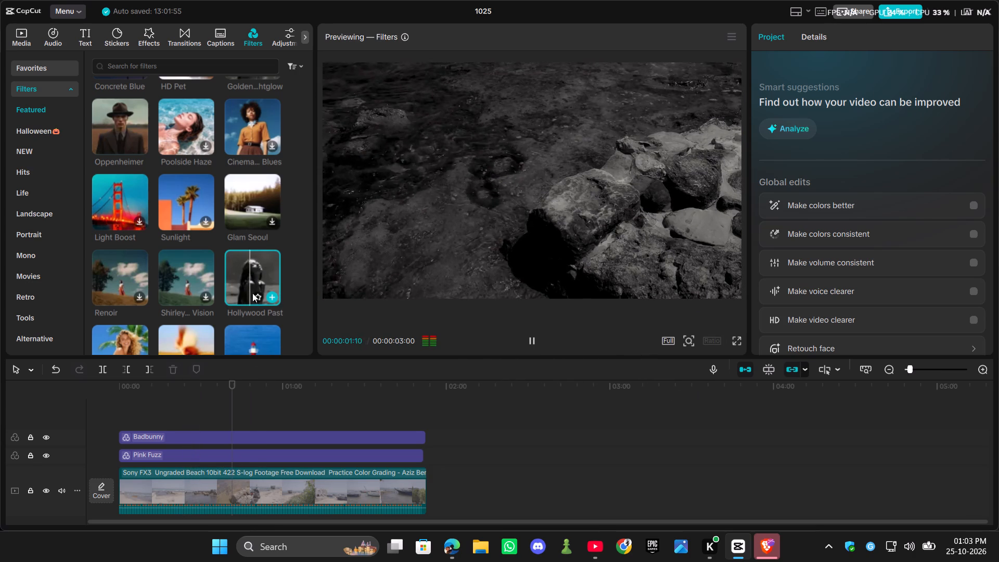
scroll(252, 303, "down", 2)
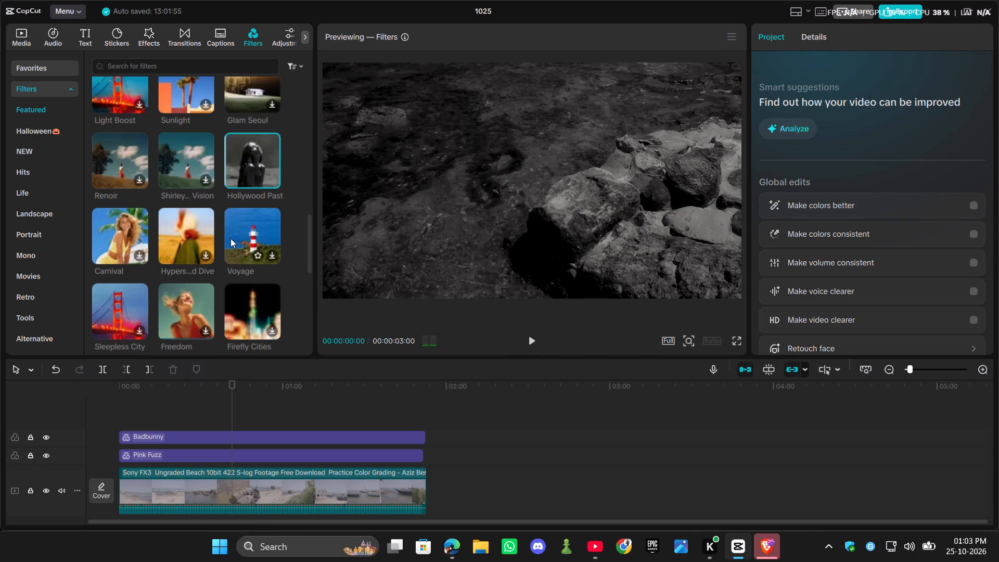
left_click(241, 237)
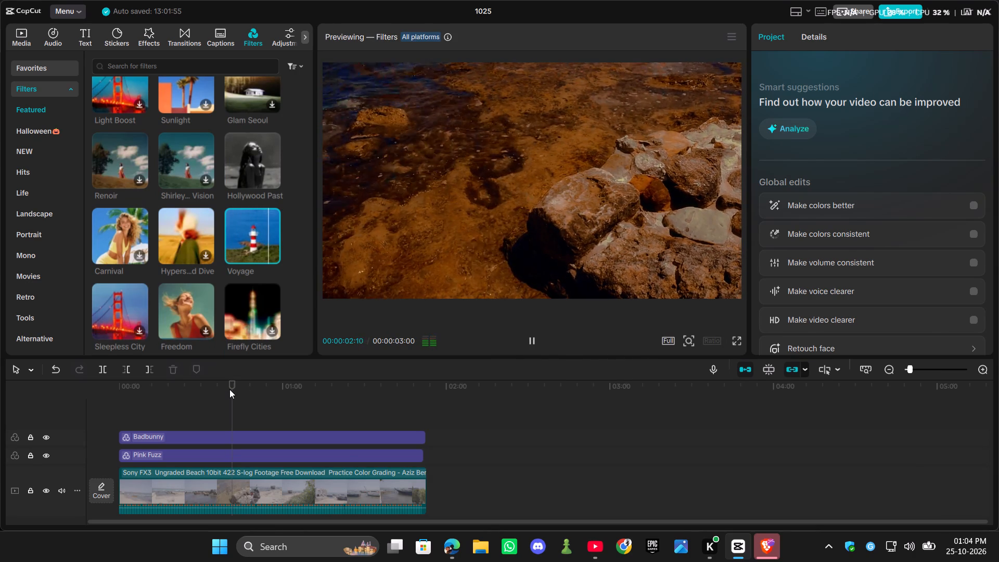
left_click_drag(229, 389, 224, 390)
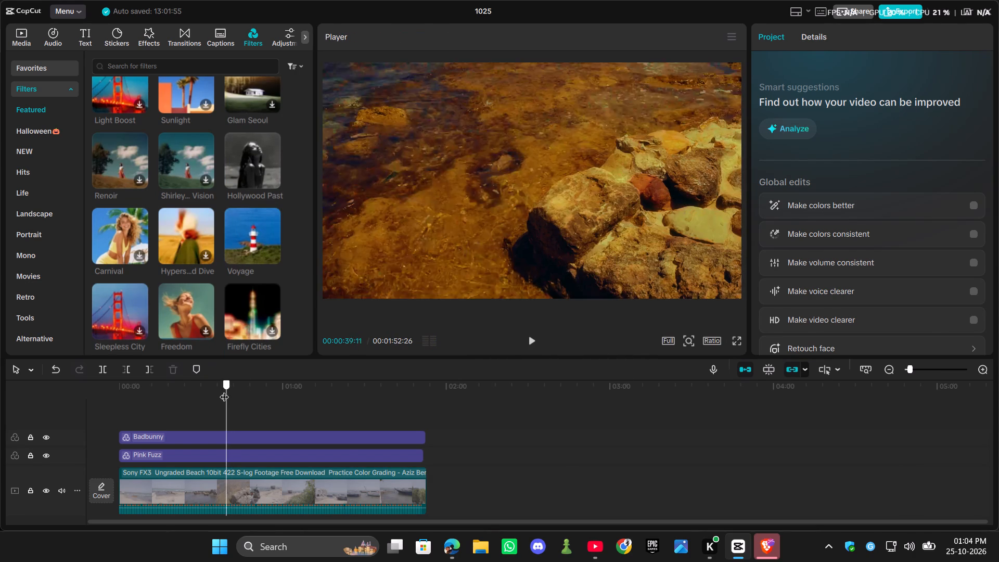
left_click_drag(224, 390, 224, 393)
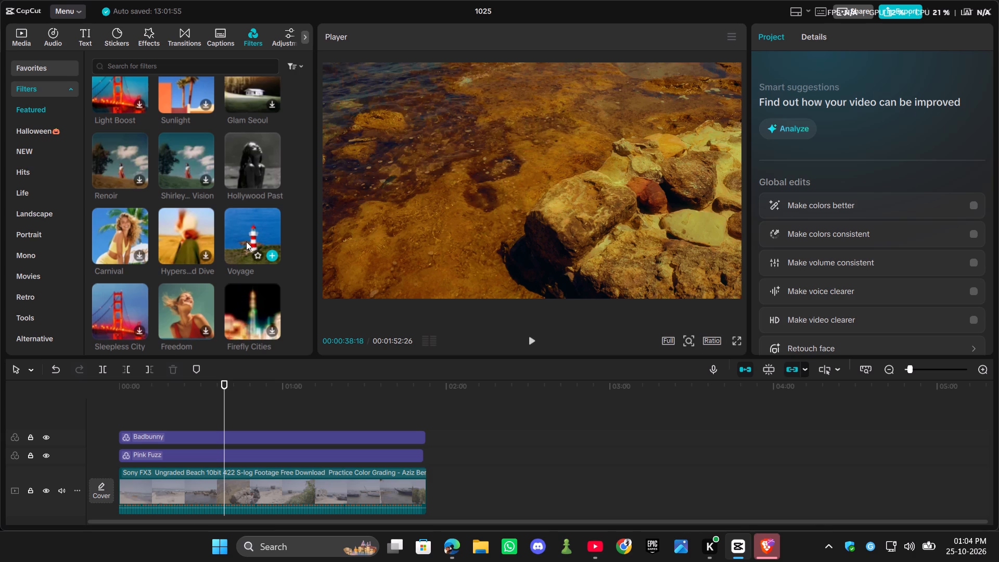
left_click(246, 241)
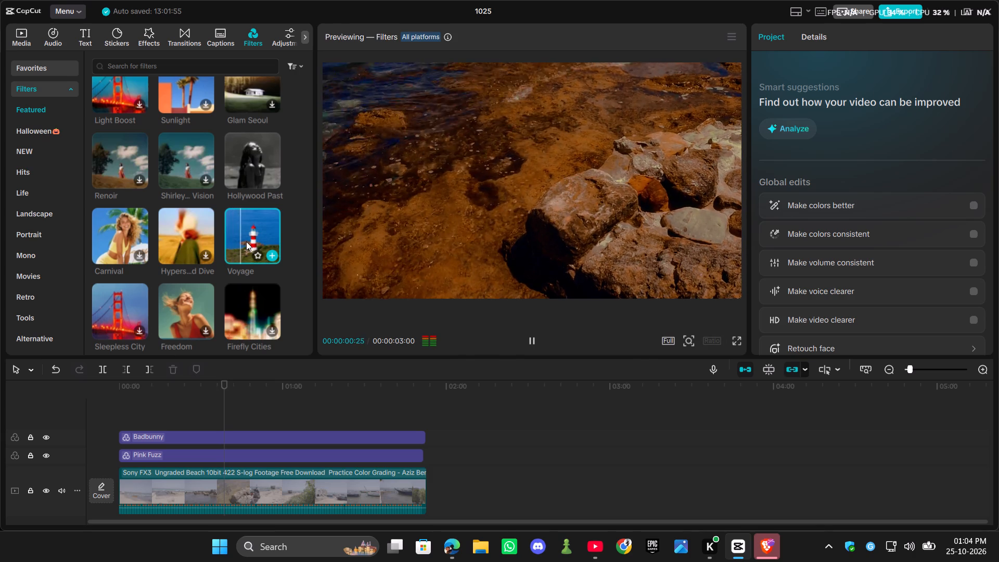
Add the Voyage filter above Badbunny and extend it at both ends to span the full length of the beach clip.
left_click(272, 256)
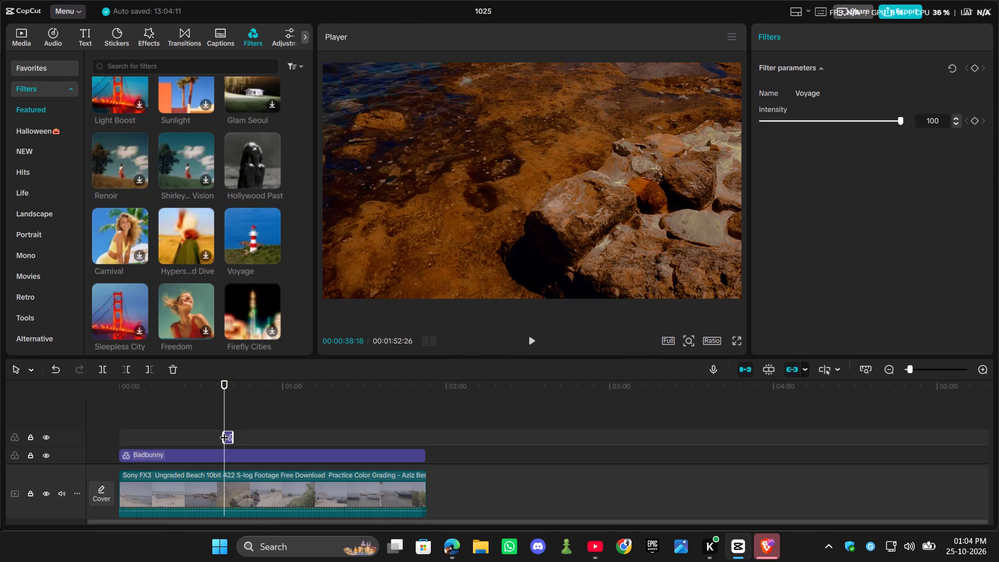
left_click_drag(224, 432, 114, 436)
left_click_drag(233, 433, 419, 438)
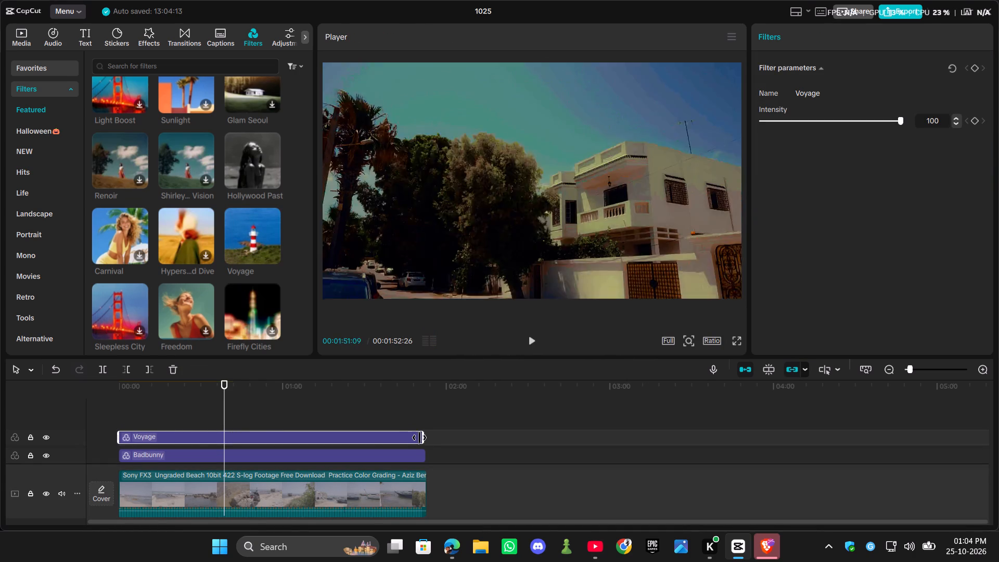
left_click_drag(419, 438, 421, 438)
Play the clip from the start while hiding the Voyage, Badbunny and Pink Fuzz tracks one by one to compare the looks.
left_click_drag(228, 397, 97, 402)
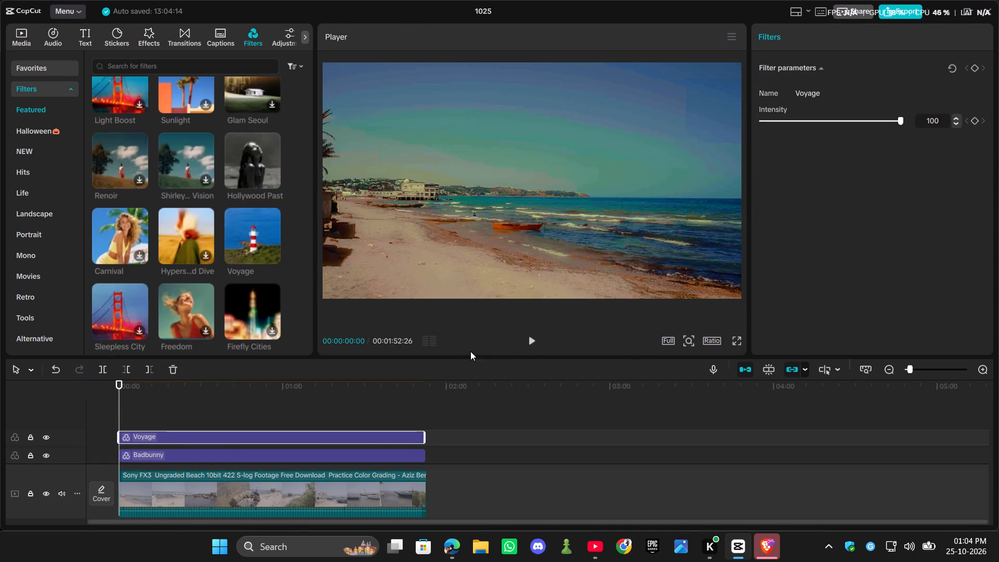
left_click(532, 339)
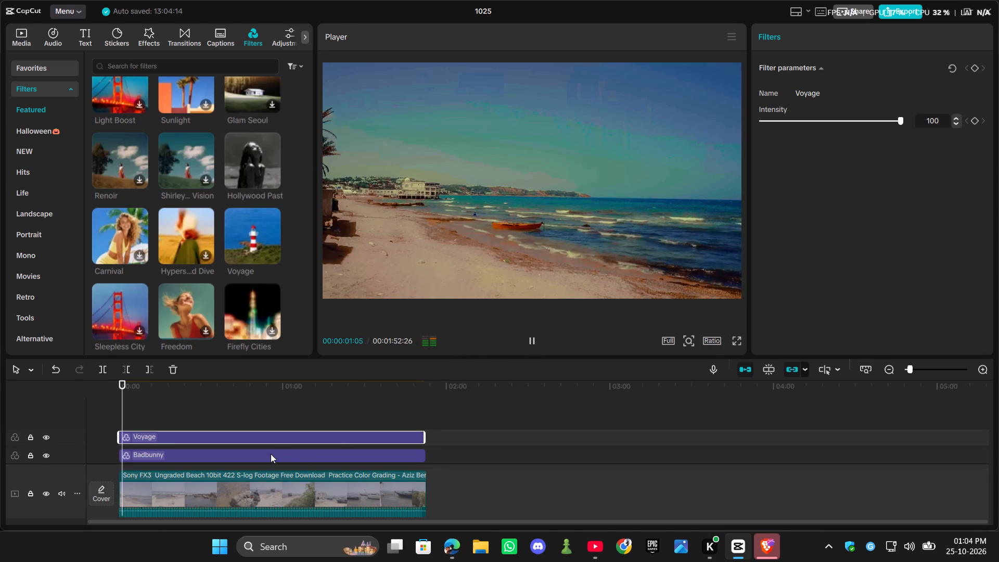
scroll(269, 444, "down", 1)
left_click(46, 420)
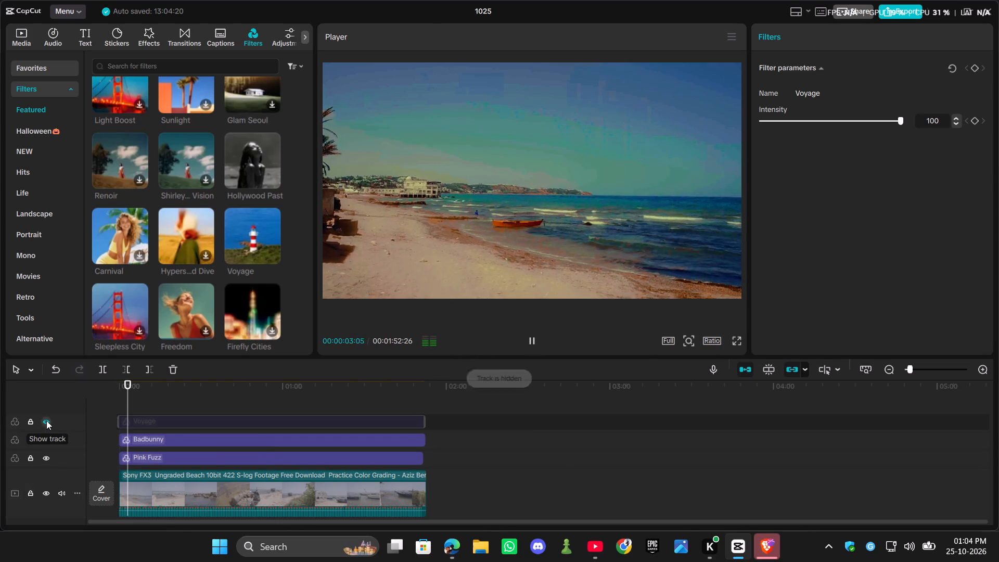
left_click(45, 437)
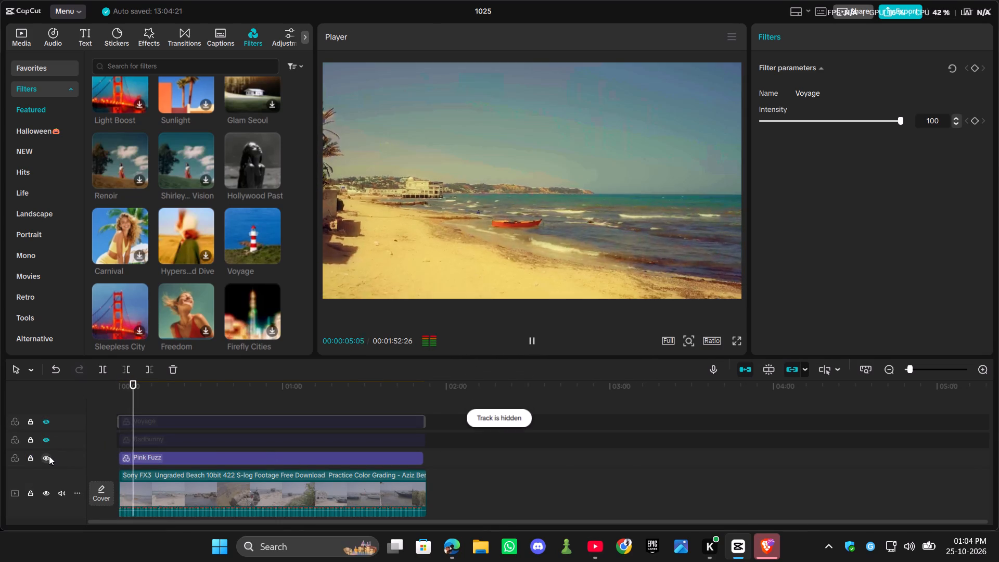
left_click(49, 456)
Replay from the start while showing the Pink Fuzz, Badbunny and Voyage tracks again one by one to compare the layered grade.
left_click_drag(136, 389, 75, 400)
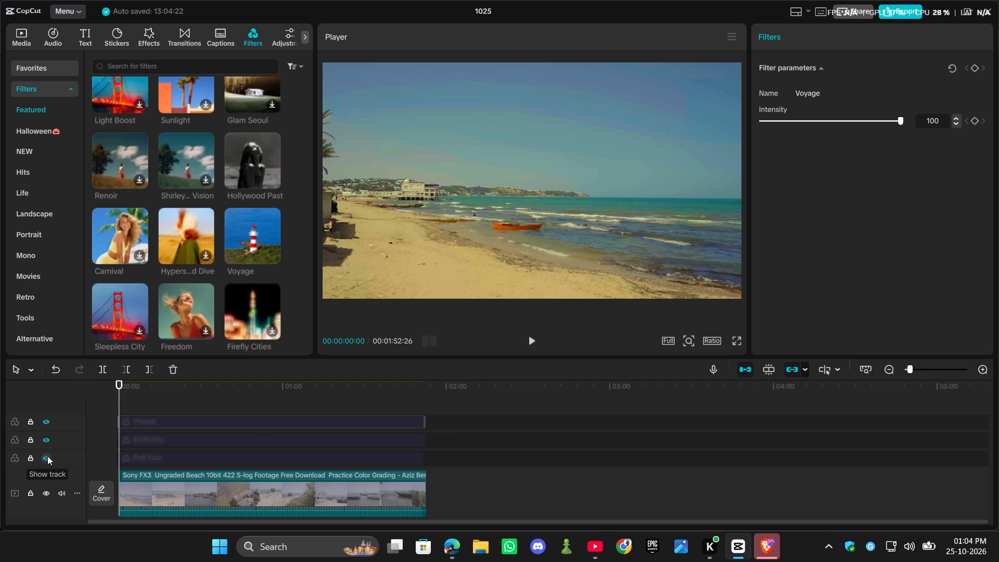
left_click(530, 339)
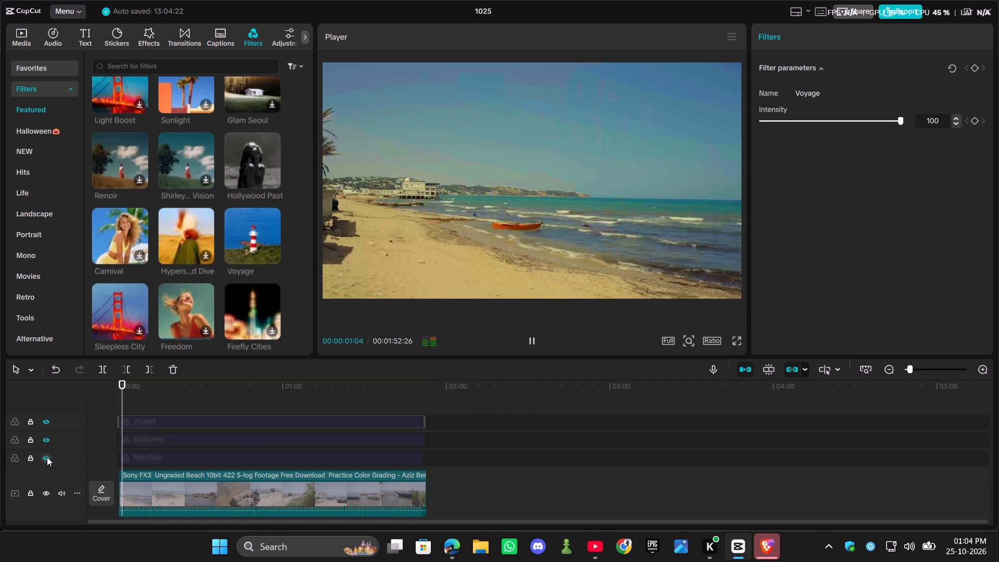
left_click(47, 457)
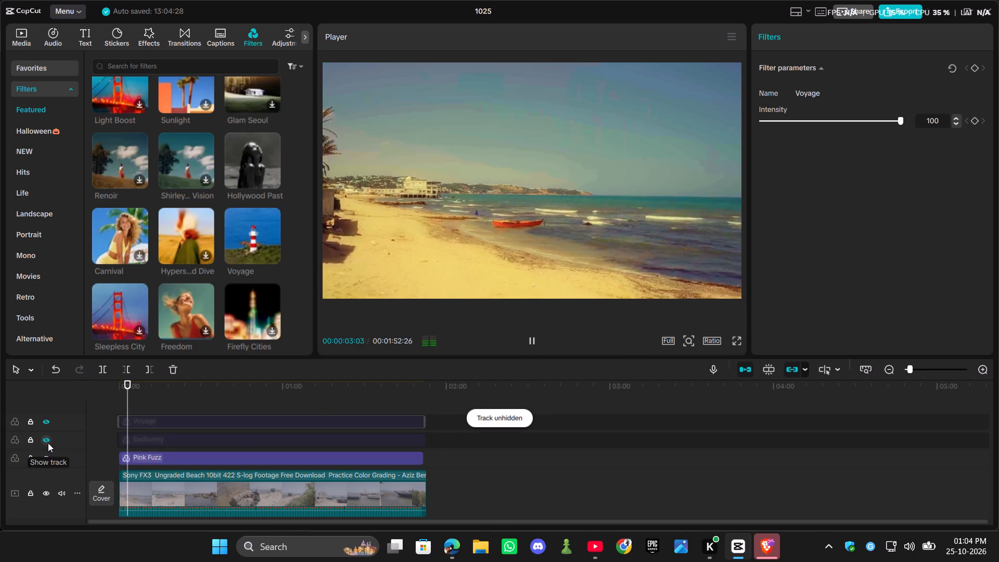
left_click(48, 443)
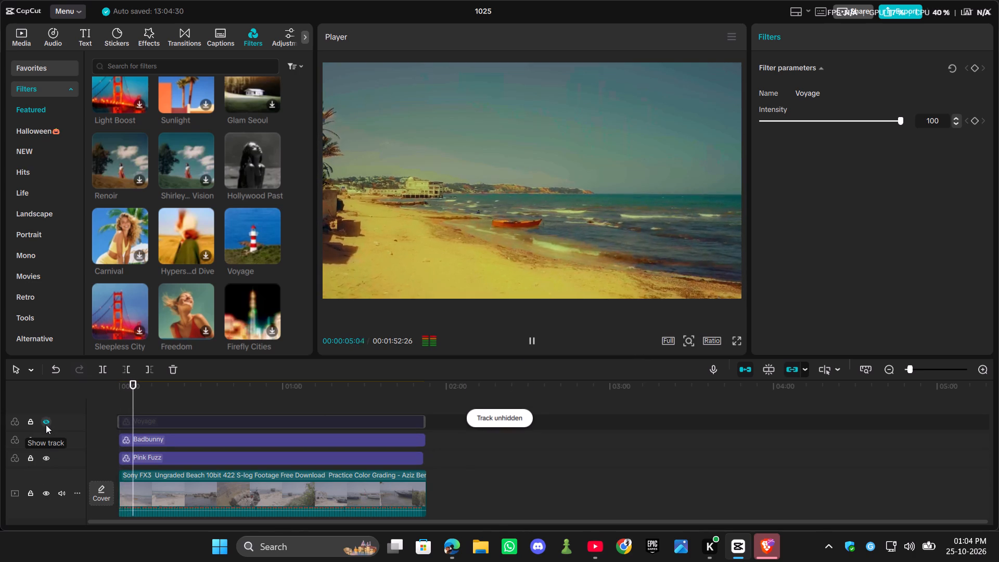
left_click(46, 425)
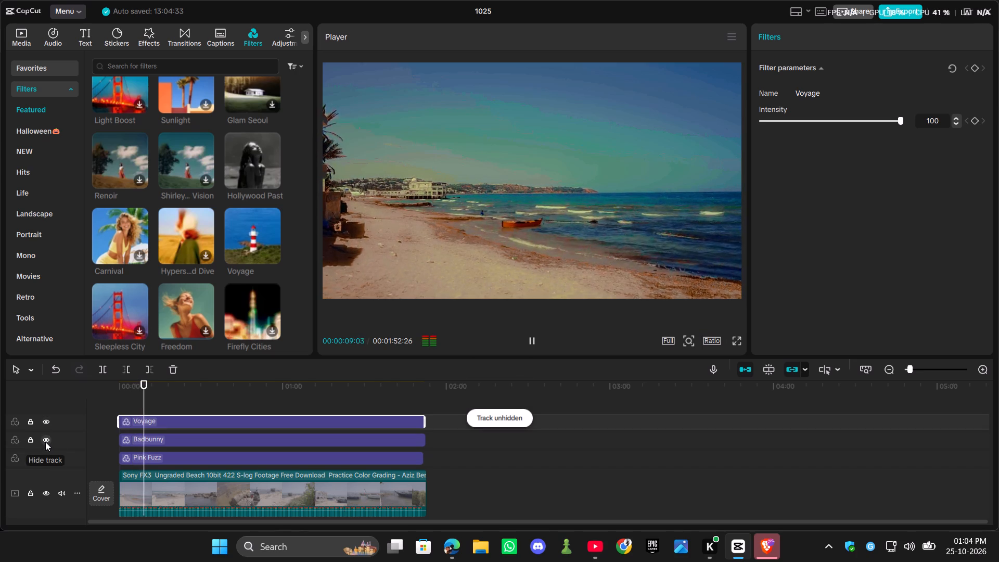
Hide and show the Badbunny track, and likewise the Voyage track, during playback to compare each filter's effect.
left_click(45, 442)
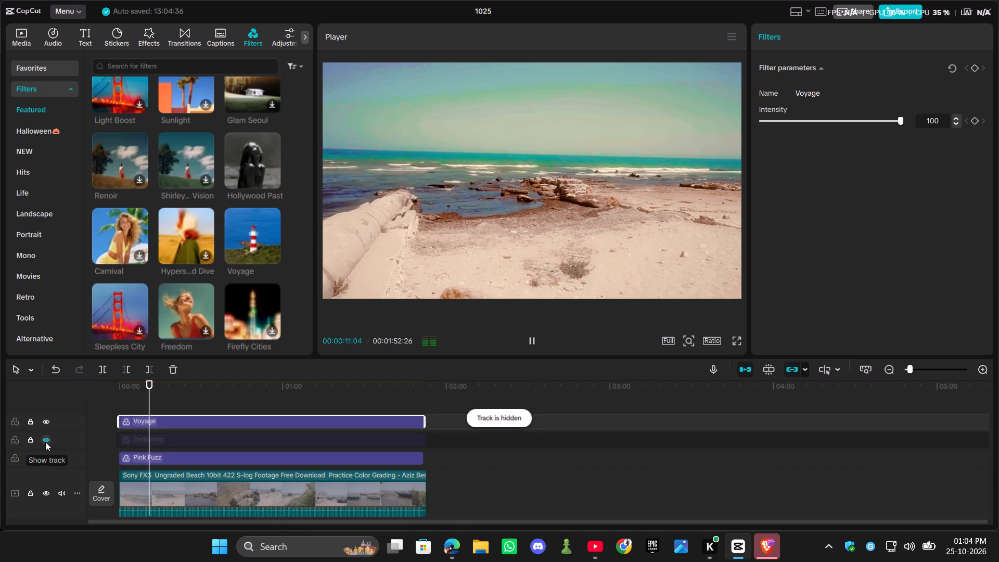
left_click(45, 442)
left_click(49, 427)
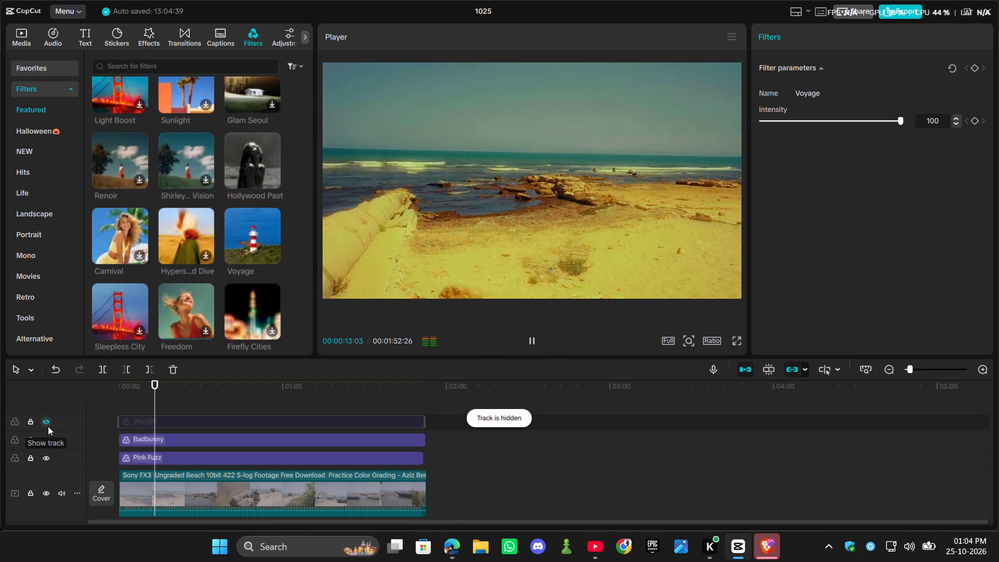
left_click(48, 426)
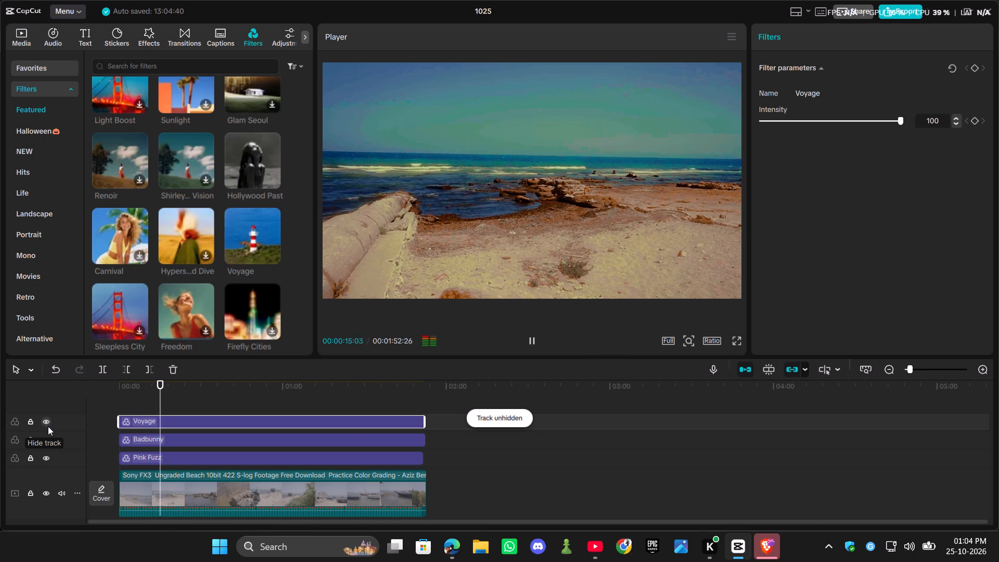
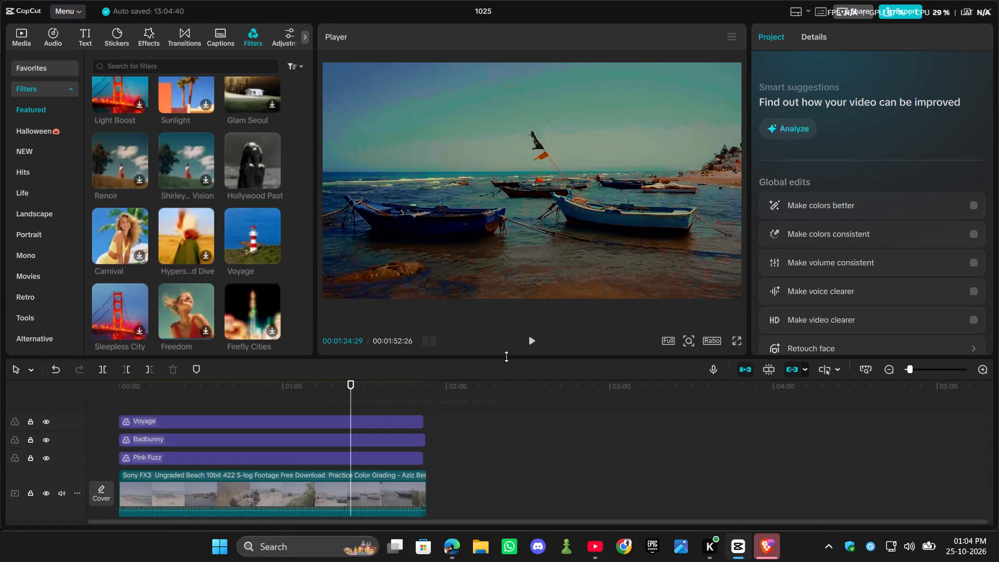
Preview the Dreamy Night filter from the Featured collection on the seaweed shot at about 27 seconds.
left_click(534, 343)
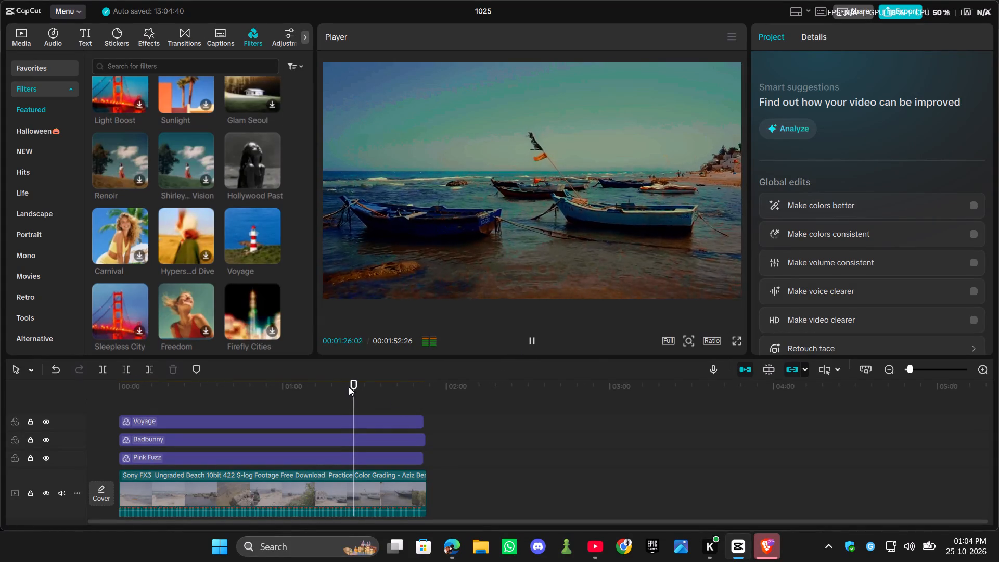
left_click_drag(353, 386, 193, 395)
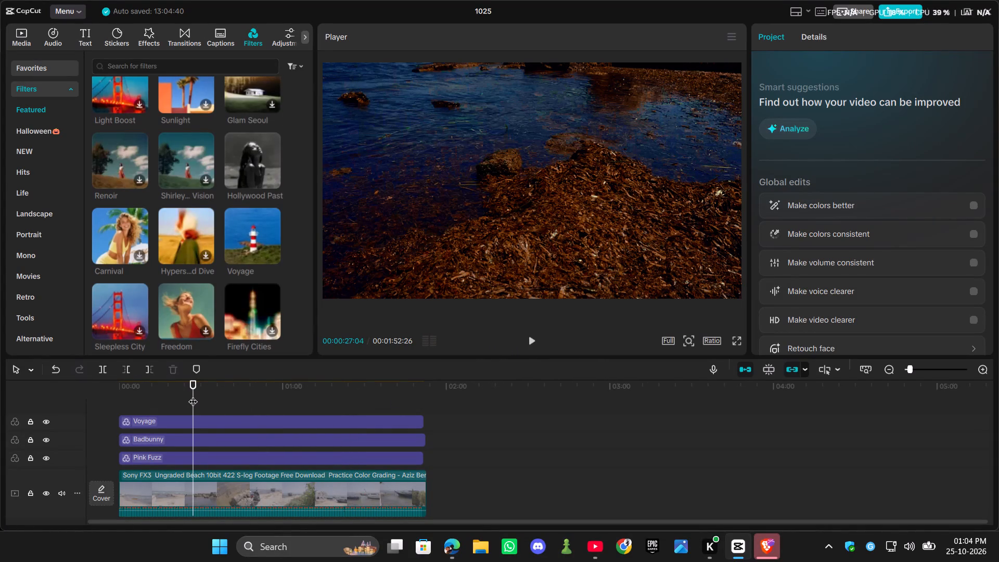
scroll(234, 254, "down", 3)
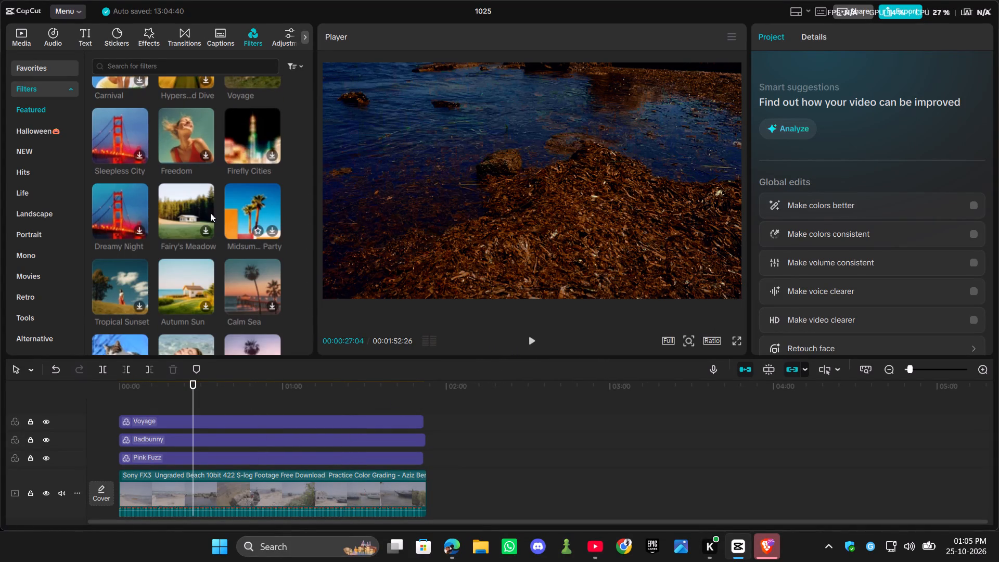
left_click(121, 208)
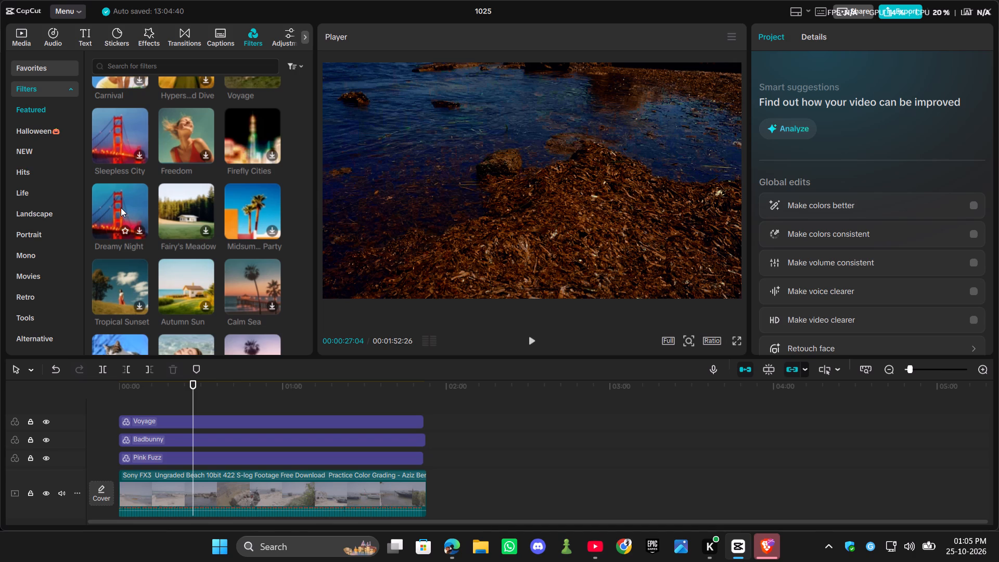
scroll(147, 220, "up", 1)
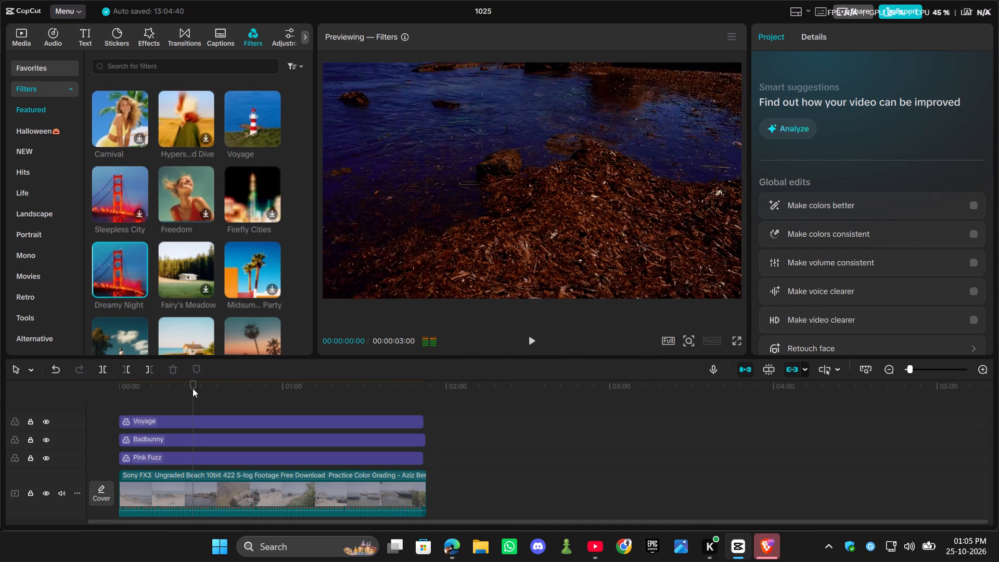
Replay the clip's opening, and at about 27 seconds hide the Pink Fuzz, Badbunny and Voyage tracks, showing only Voyage again to compare looks.
left_click_drag(193, 388, 99, 397)
left_click(530, 341)
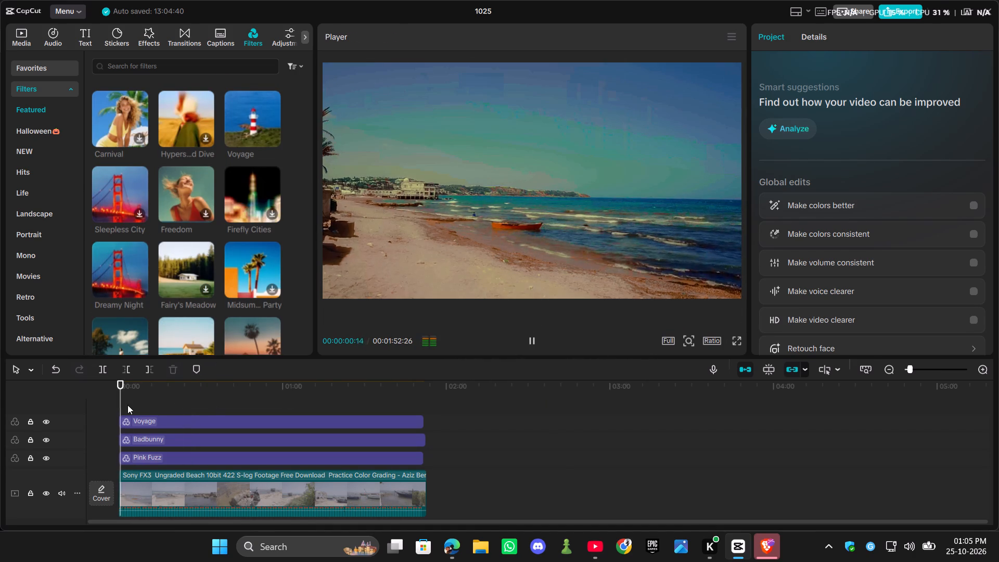
left_click_drag(124, 391, 193, 400)
left_click(45, 458)
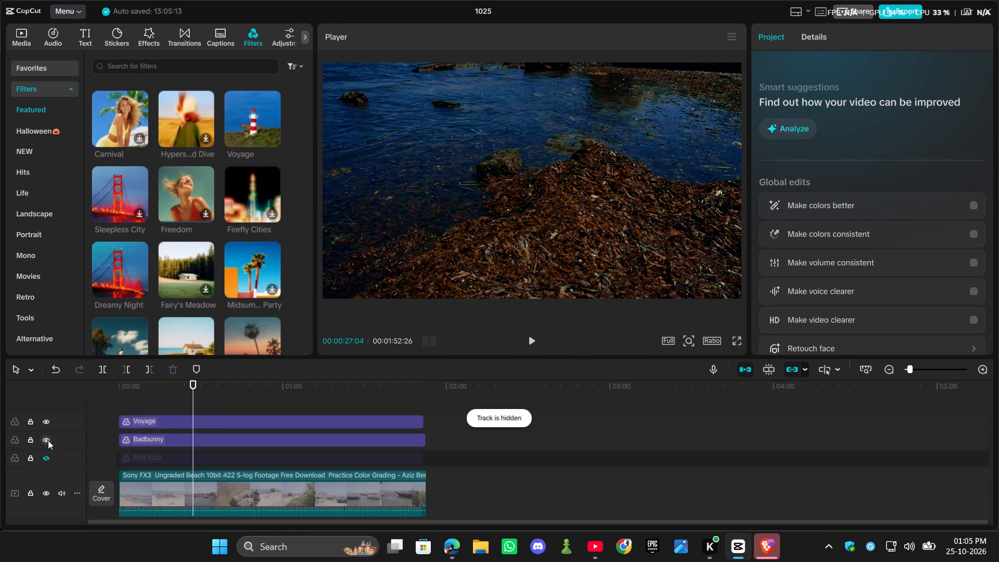
left_click(48, 440)
left_click(46, 417)
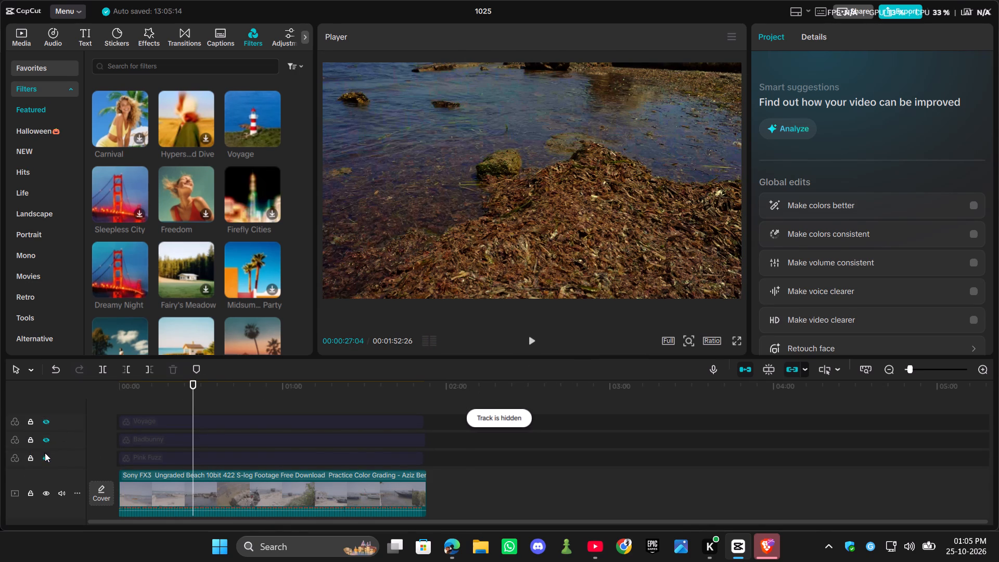
left_click(45, 456)
left_click(45, 456)
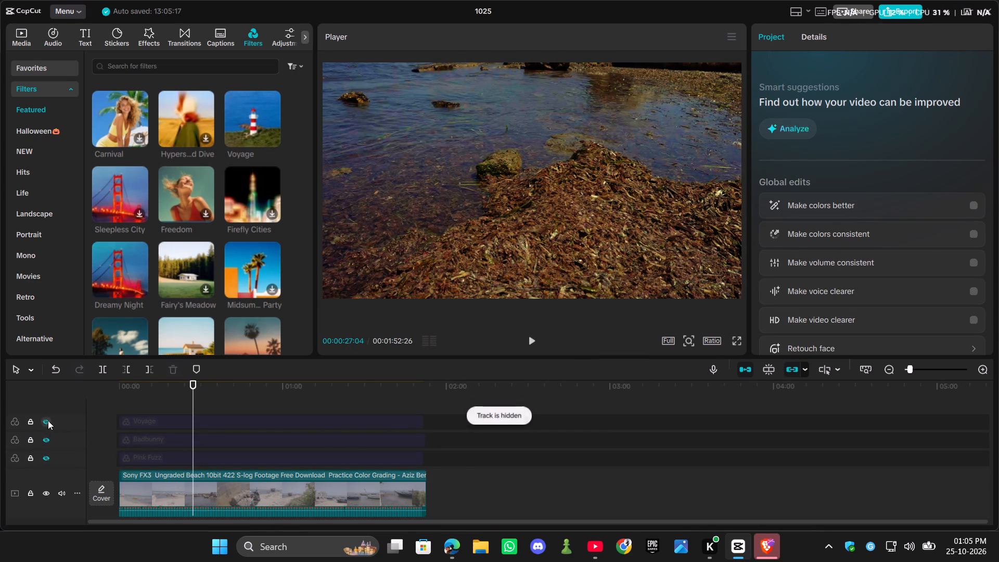
left_click(46, 418)
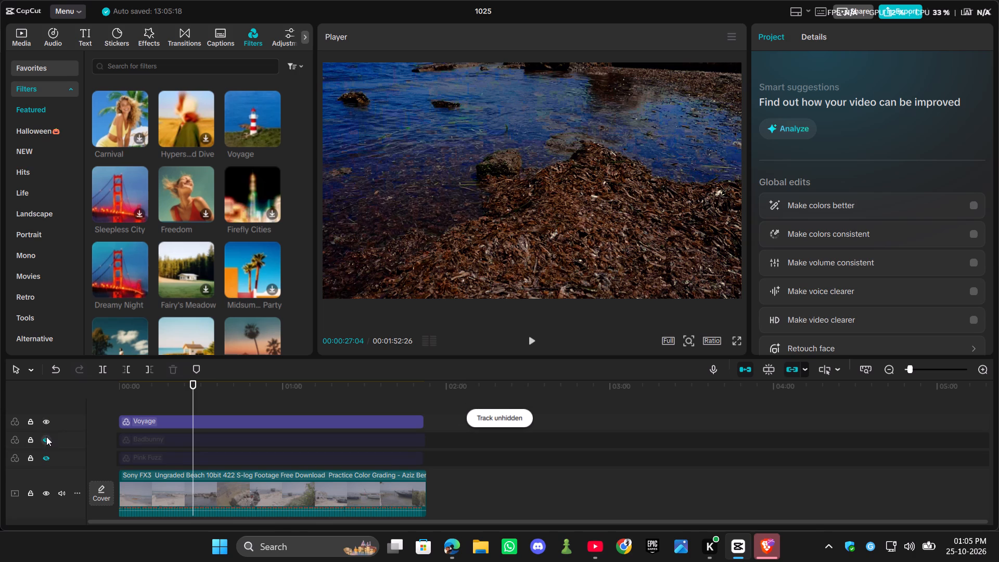
Play and scrub through the clip with Voyage as the only visible filter, ending on the scooter shot at about 50 seconds.
left_click(531, 343)
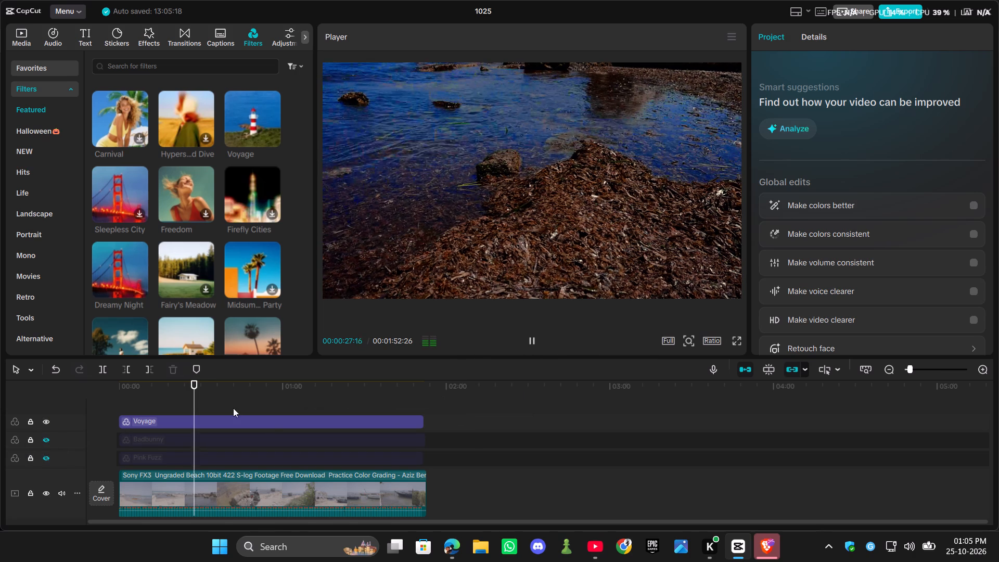
left_click_drag(196, 389, 162, 394)
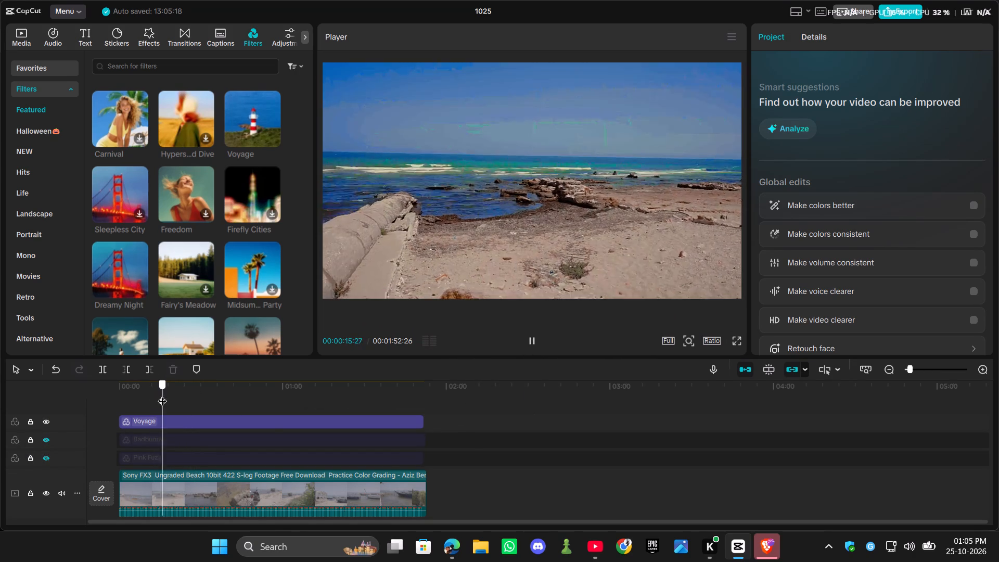
left_click_drag(162, 394, 93, 405)
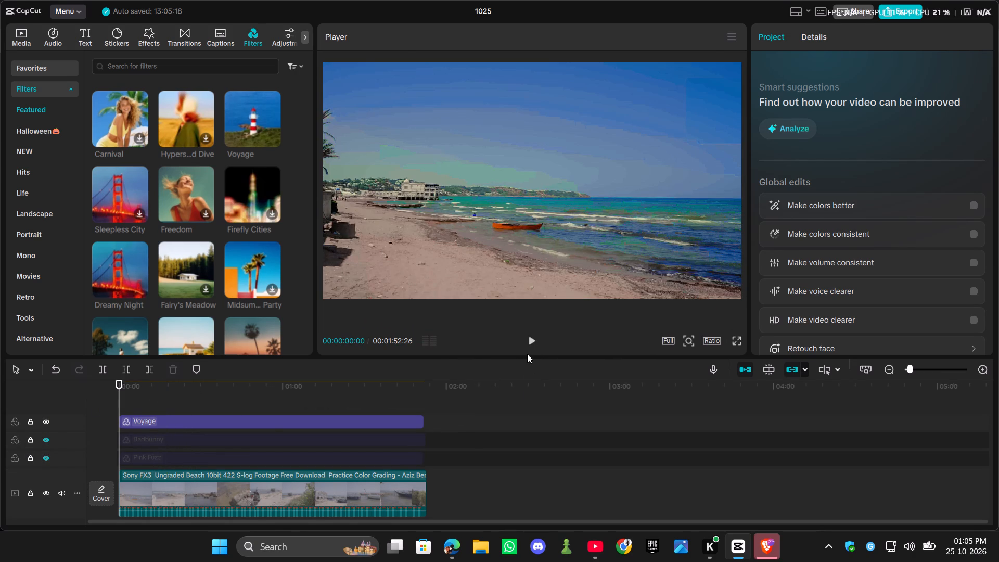
left_click(528, 337)
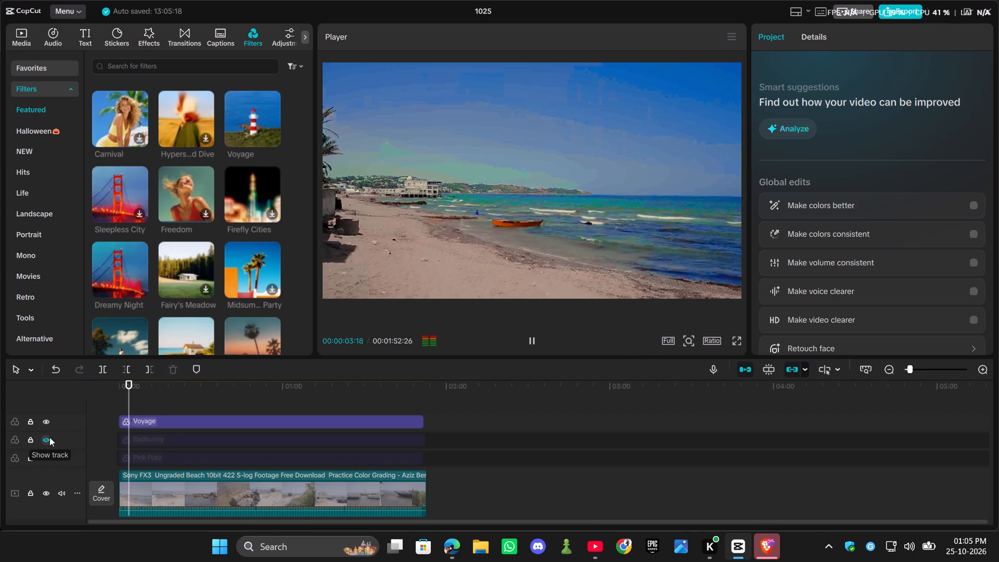
left_click_drag(129, 384, 298, 402)
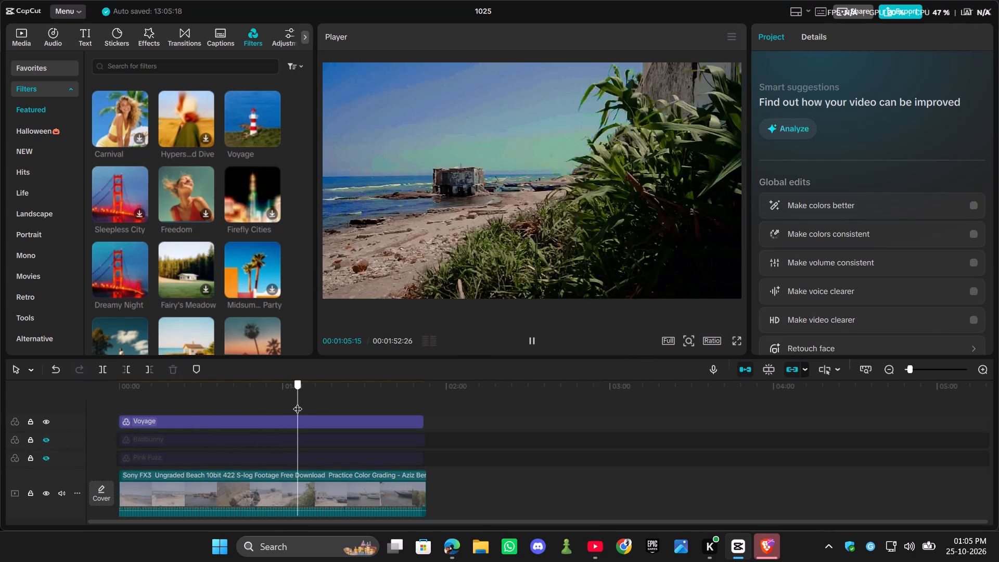
left_click_drag(298, 402, 257, 402)
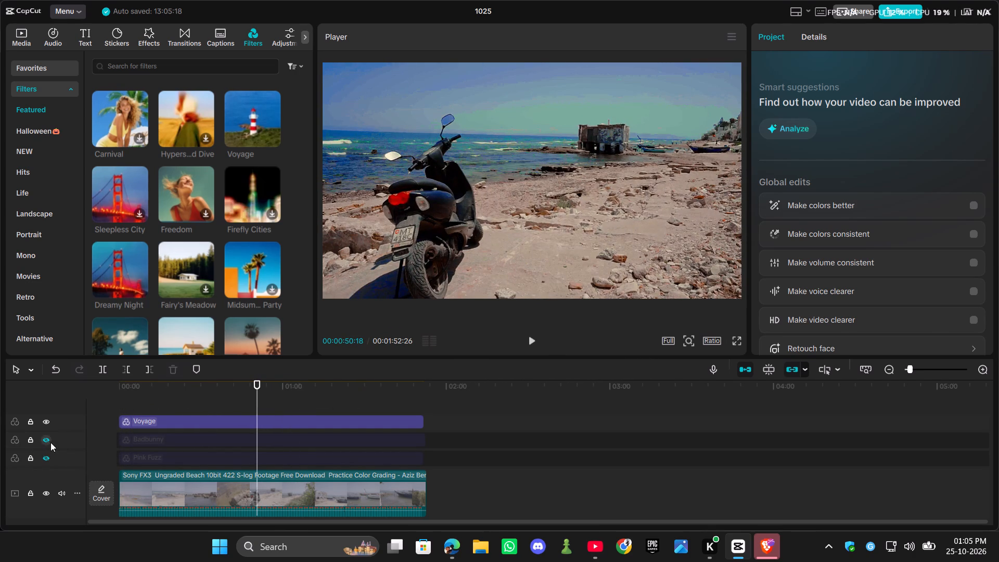
Show the Badbunny and Pink Fuzz tracks again and play the scooter shot with all three filters.
left_click(48, 441)
left_click(46, 456)
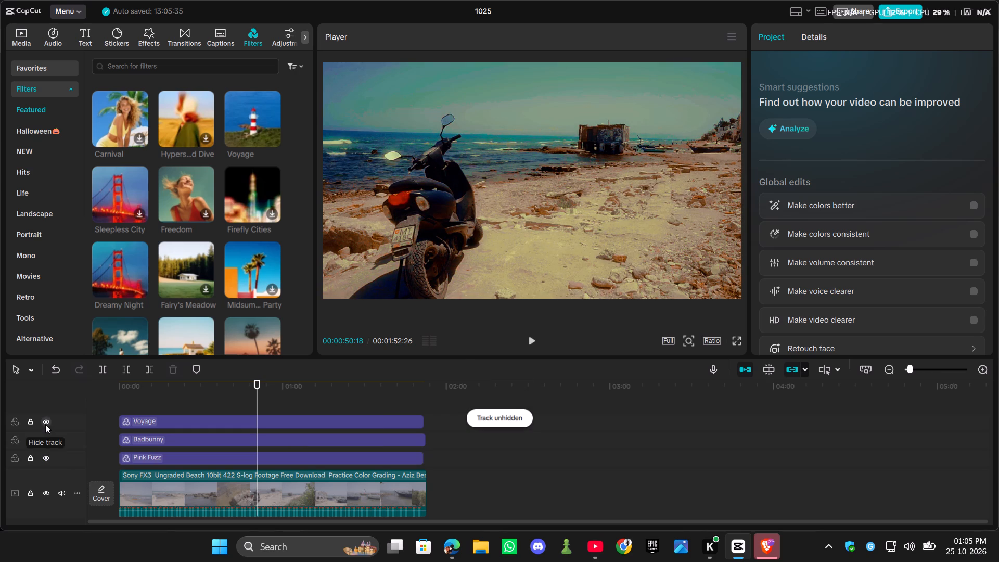
left_click(529, 338)
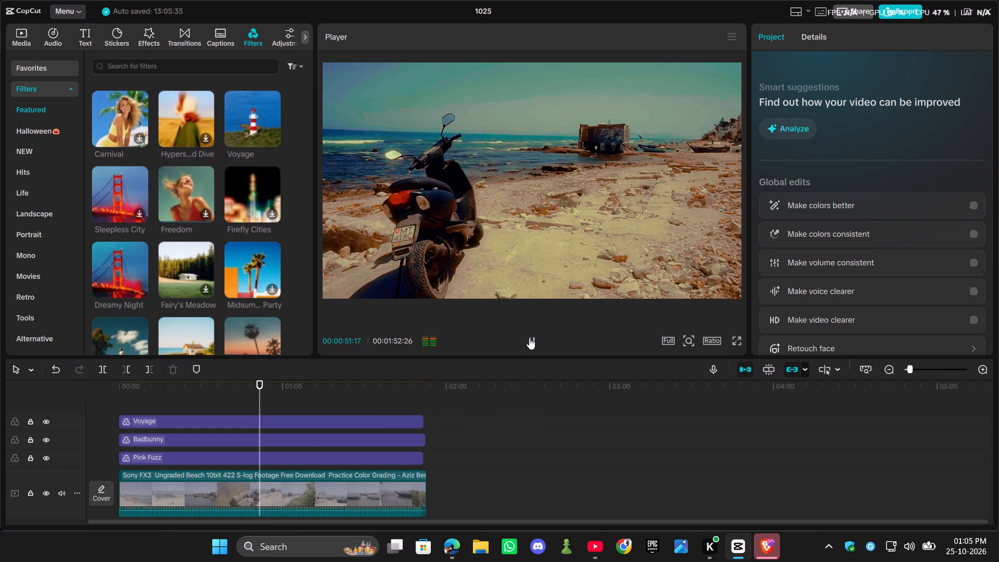
scroll(455, 428, "down", 2)
scroll(455, 428, "up", 3)
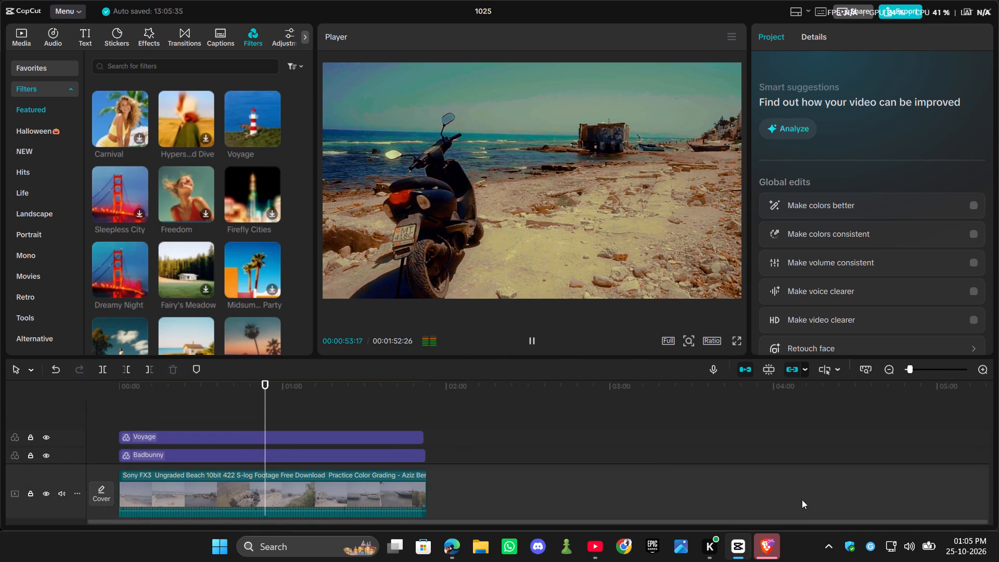
Switch to the Brave browser, skim the Adblock Plus what's-new page, and close the browser with all its tabs.
left_click(778, 544)
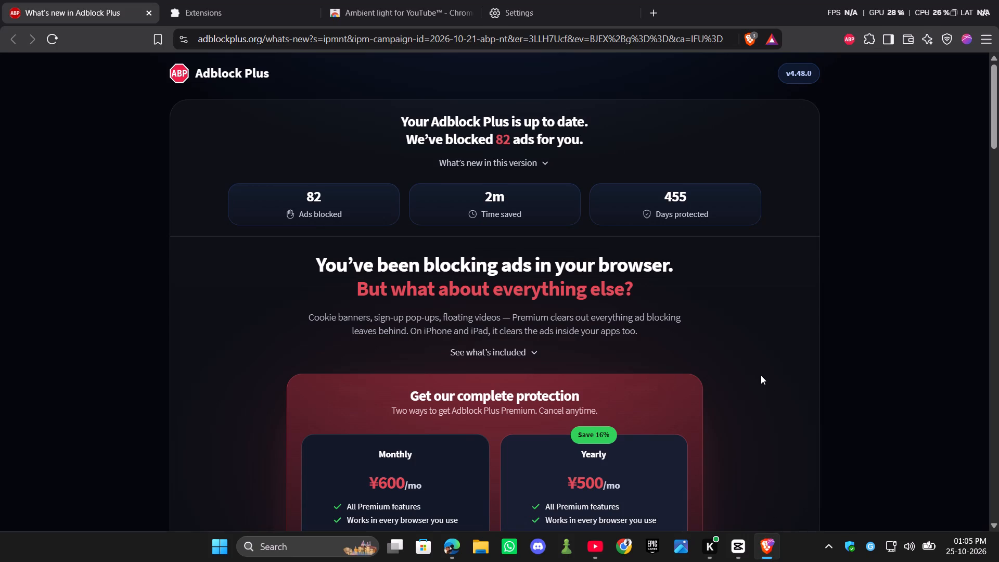
scroll(761, 375, "down", 6)
scroll(761, 375, "up", 4)
scroll(761, 375, "down", 2)
scroll(761, 375, "up", 1)
scroll(761, 375, "down", 4)
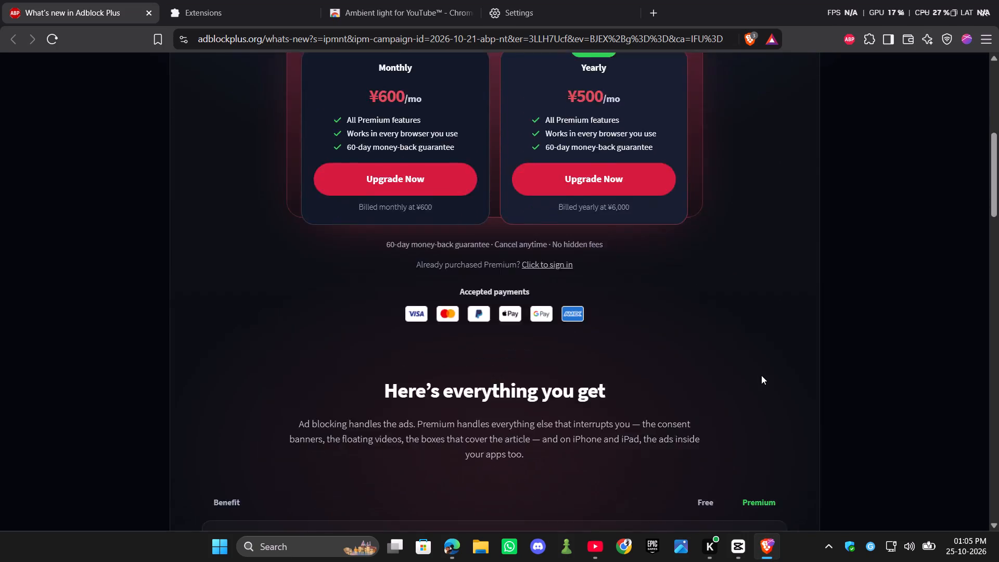
scroll(761, 375, "down", 4)
left_click(998, 0)
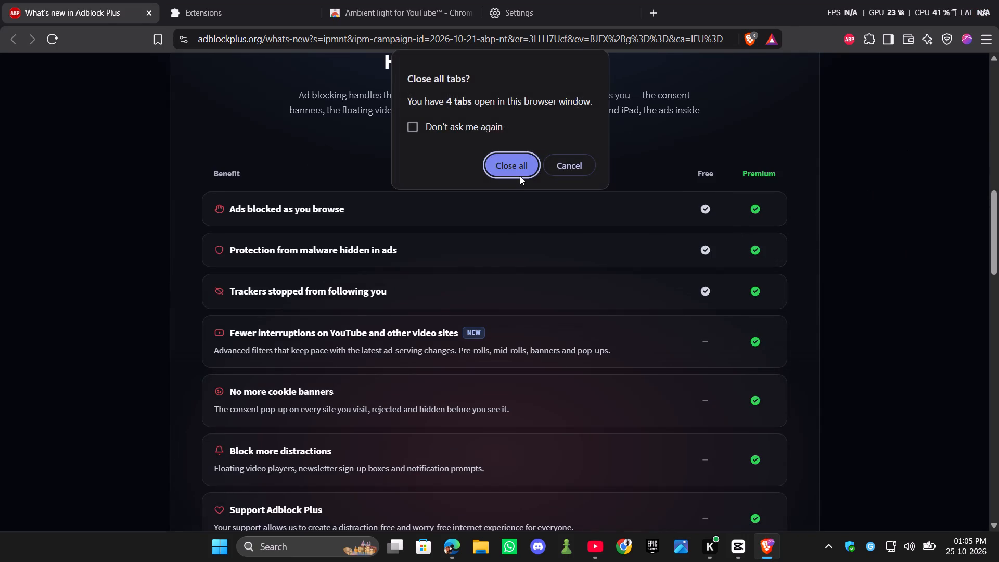
left_click(520, 176)
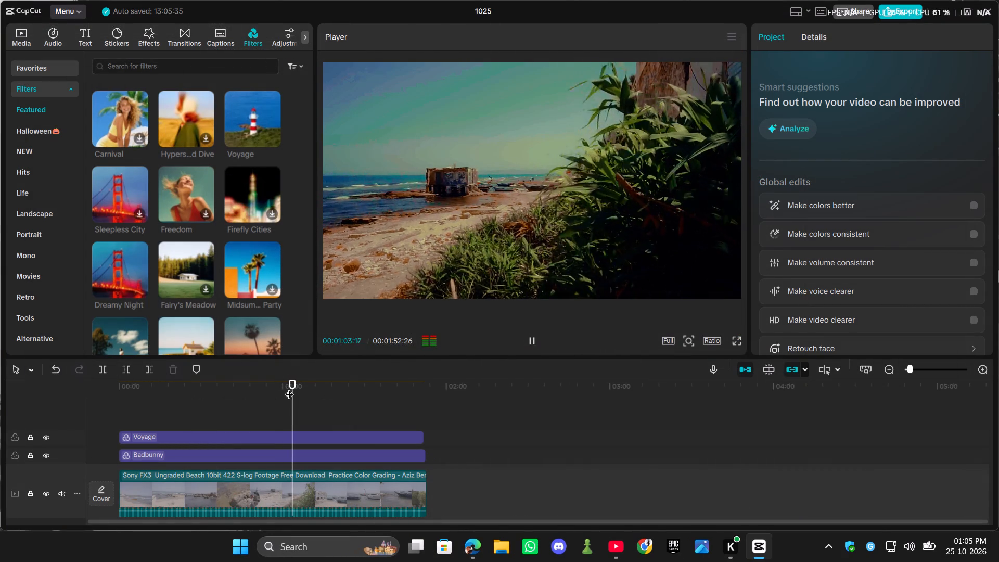
Scrub back through the graded beach clip and replay it from near the start to review the layered grade.
left_click_drag(298, 392, 206, 403)
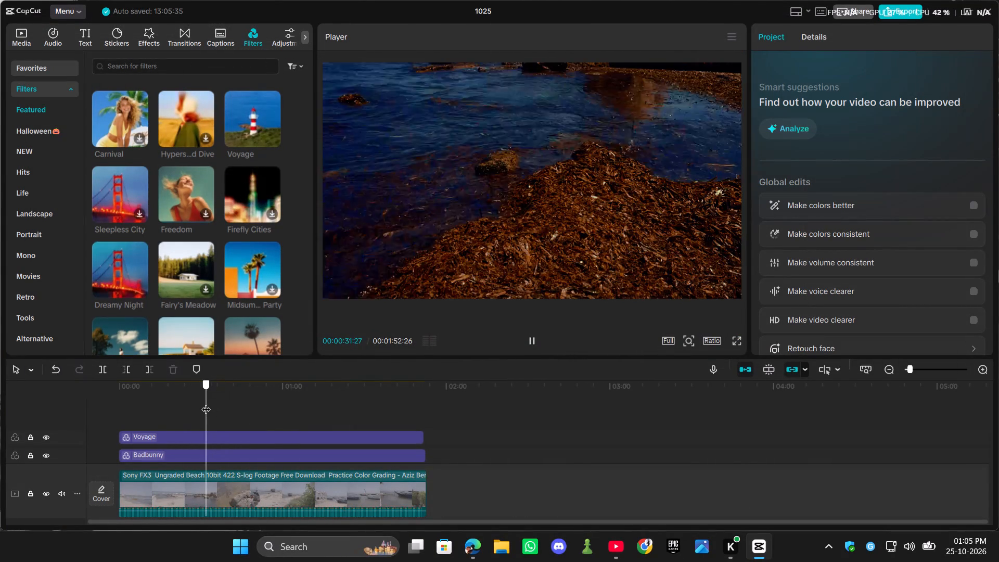
left_click_drag(206, 403, 210, 403)
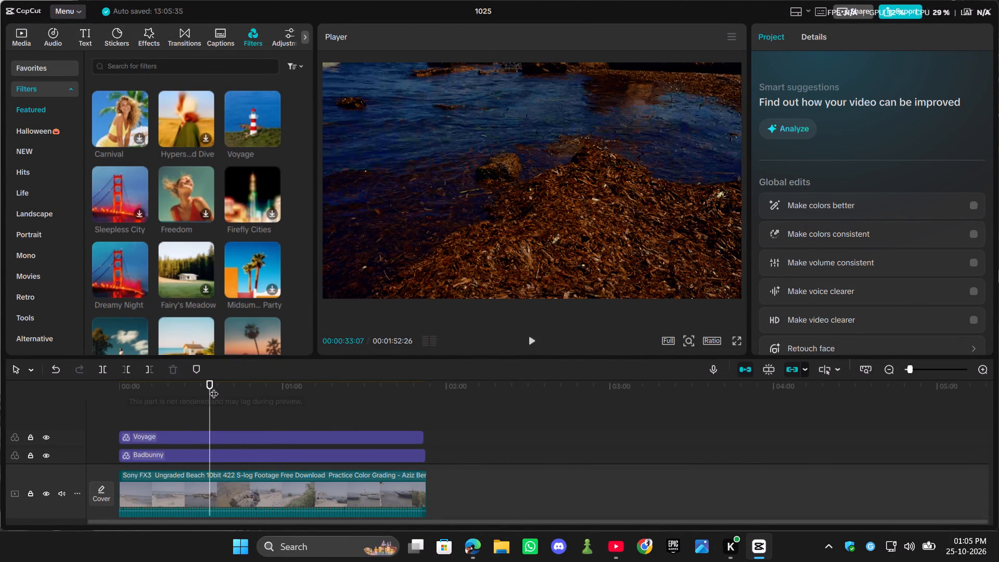
left_click_drag(211, 388, 147, 400)
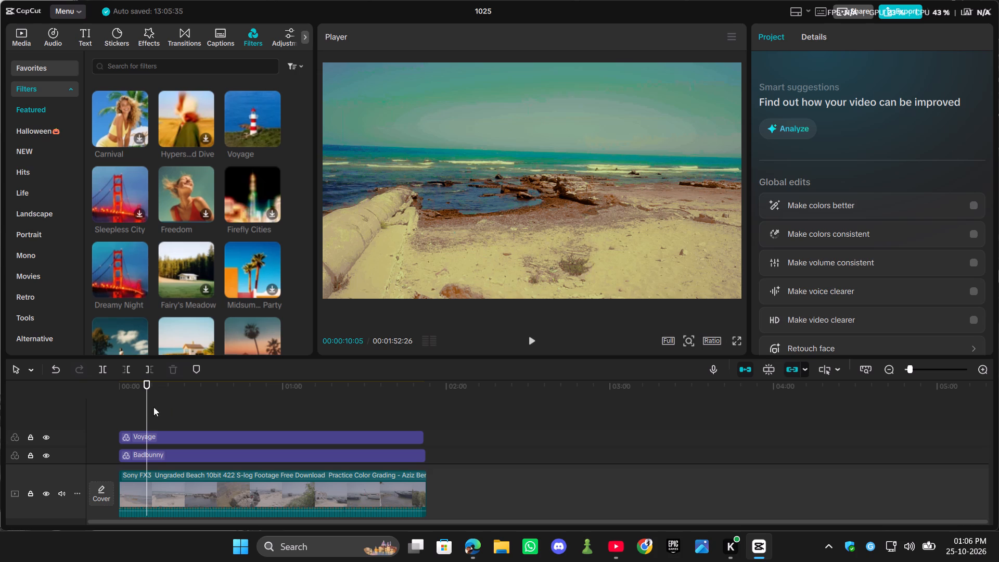
left_click(532, 342)
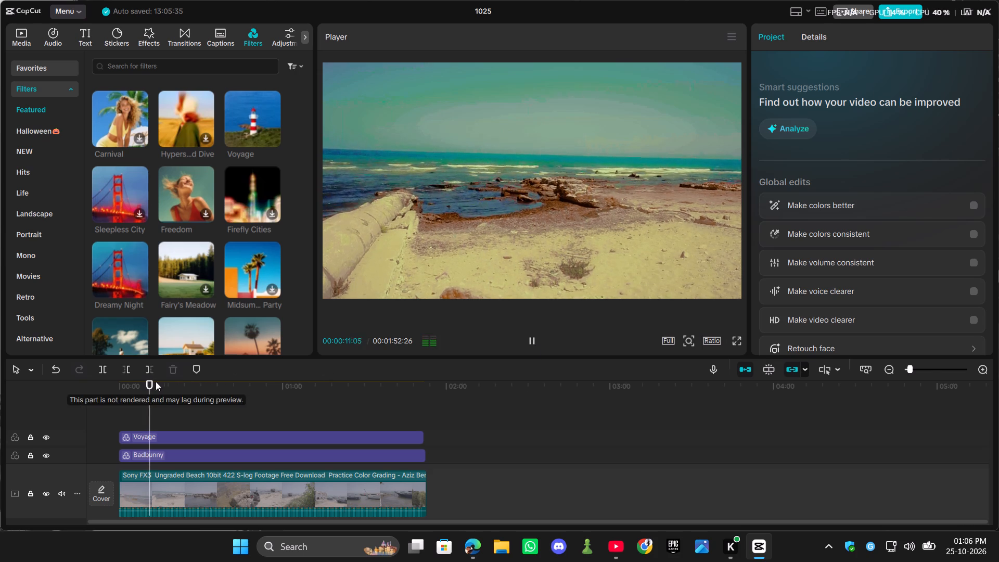
left_click_drag(152, 383, 123, 388)
left_click(531, 339)
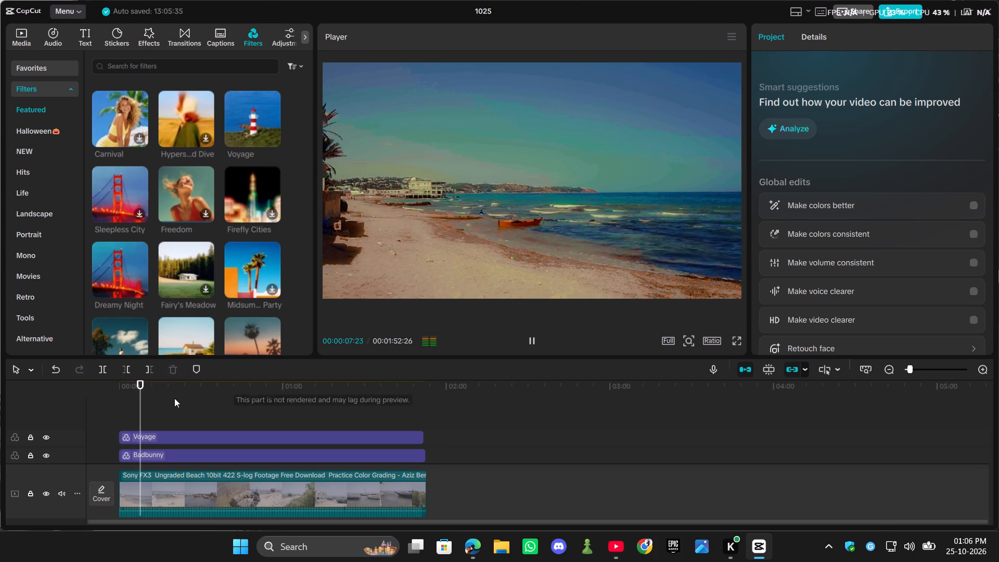
Browse the Mono, Food and Action filter collections and preview the Summer Rays and Fashion Edit filters on the clip.
left_click(44, 254)
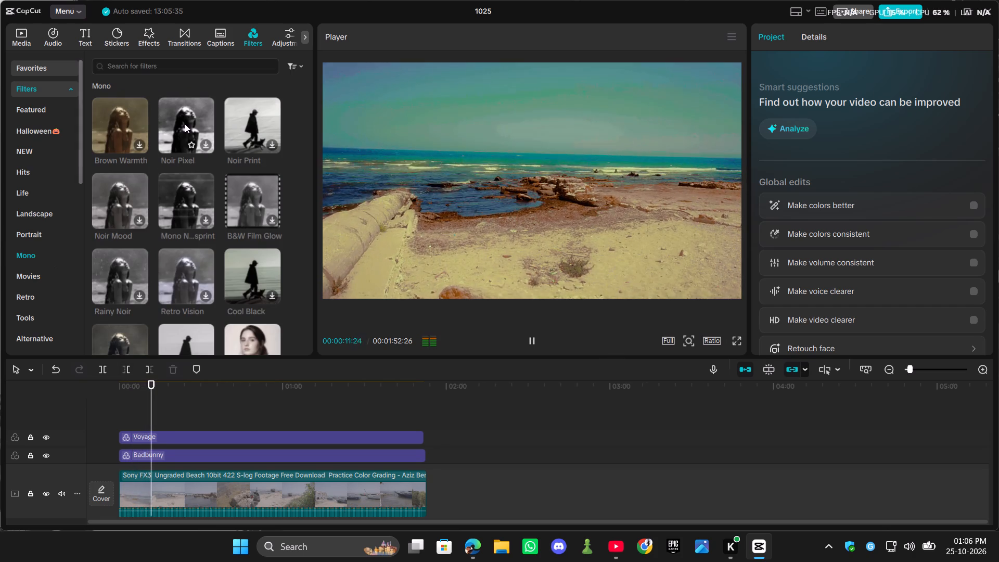
scroll(167, 181, "down", 3)
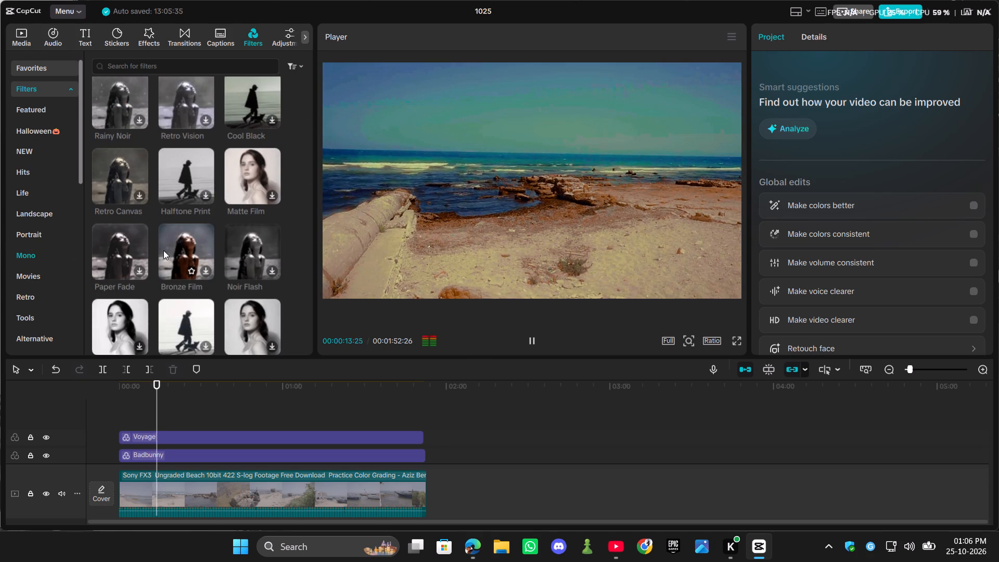
scroll(35, 268, "down", 3)
left_click(39, 245)
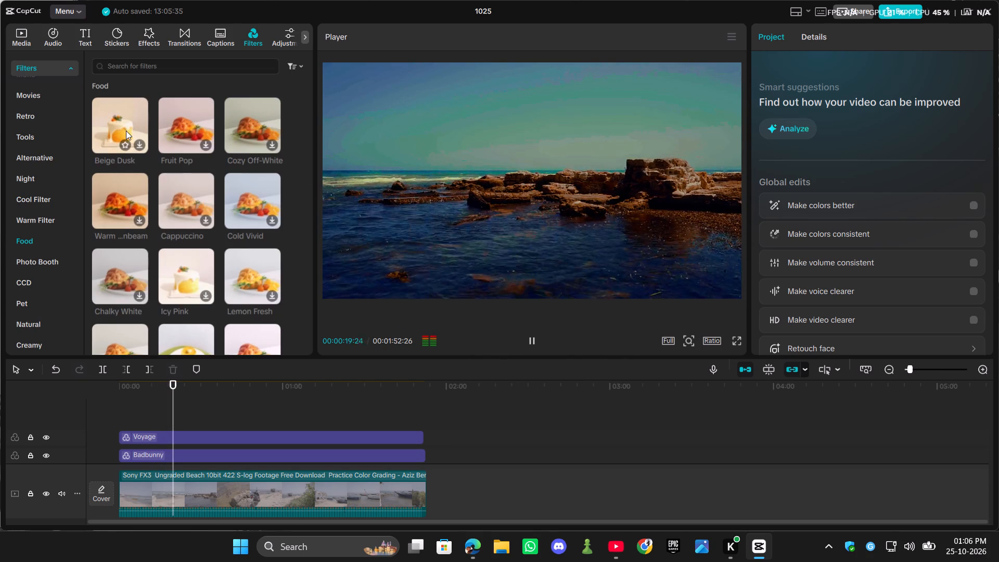
scroll(41, 238, "down", 4)
left_click(36, 271)
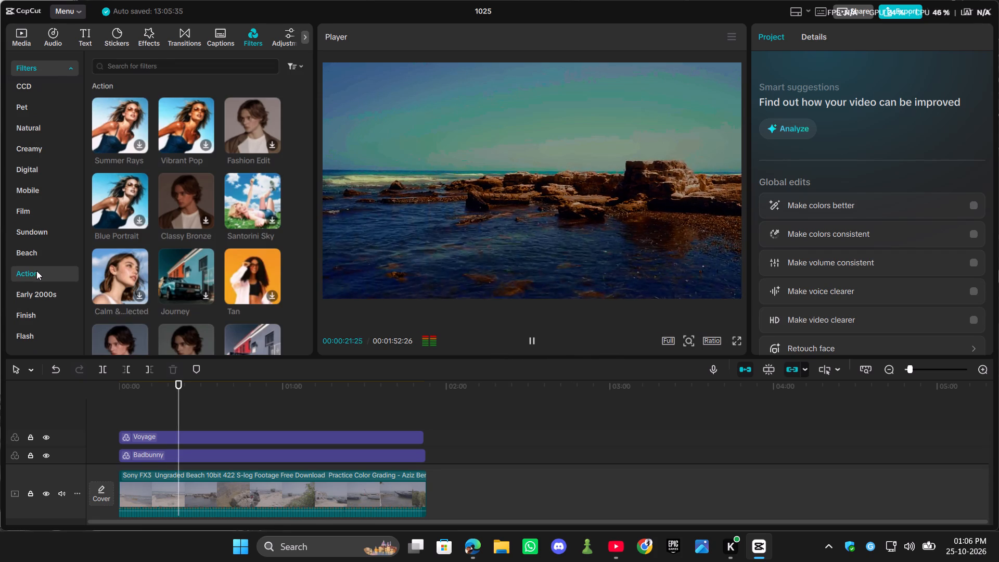
left_click(112, 116)
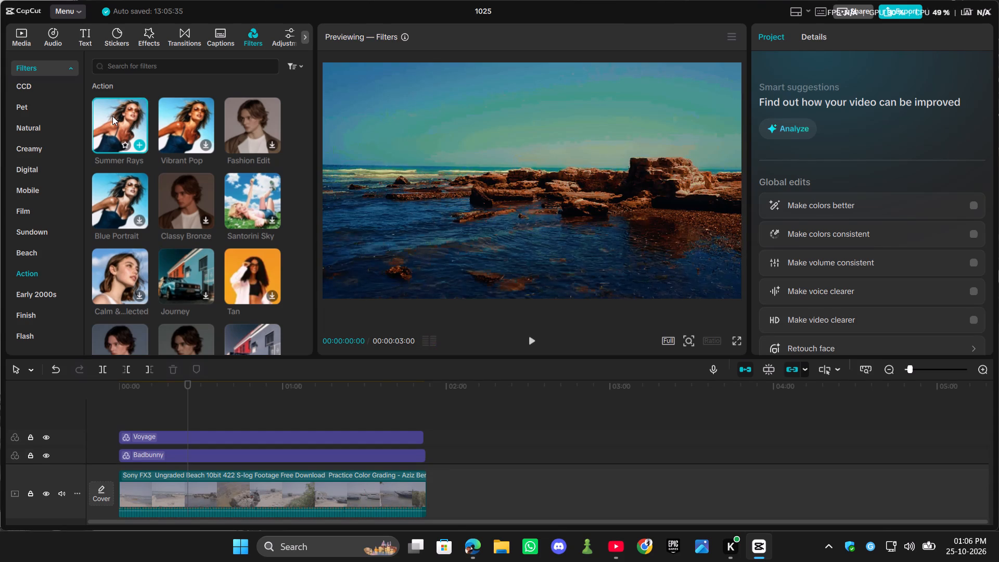
left_click(536, 339)
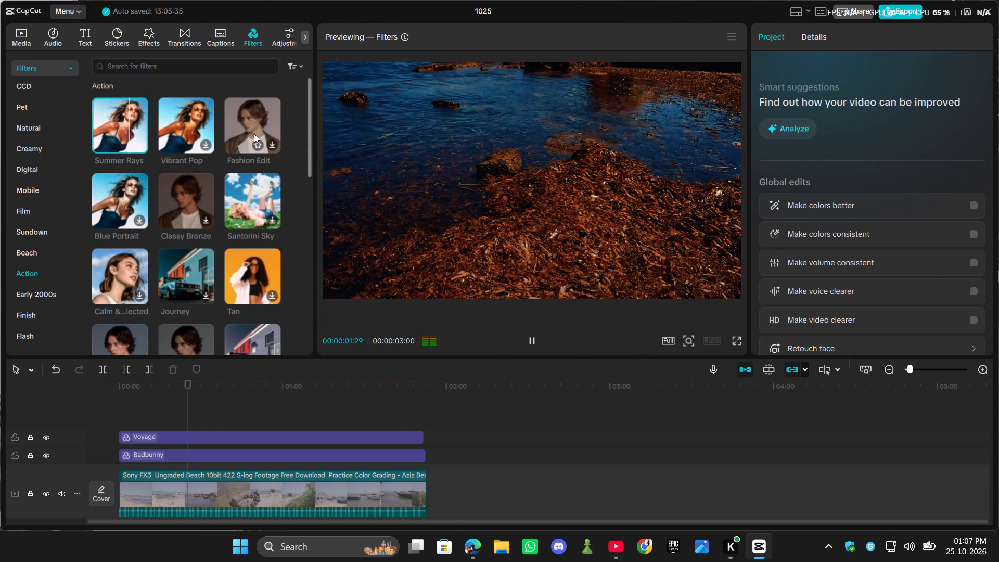
left_click(253, 124)
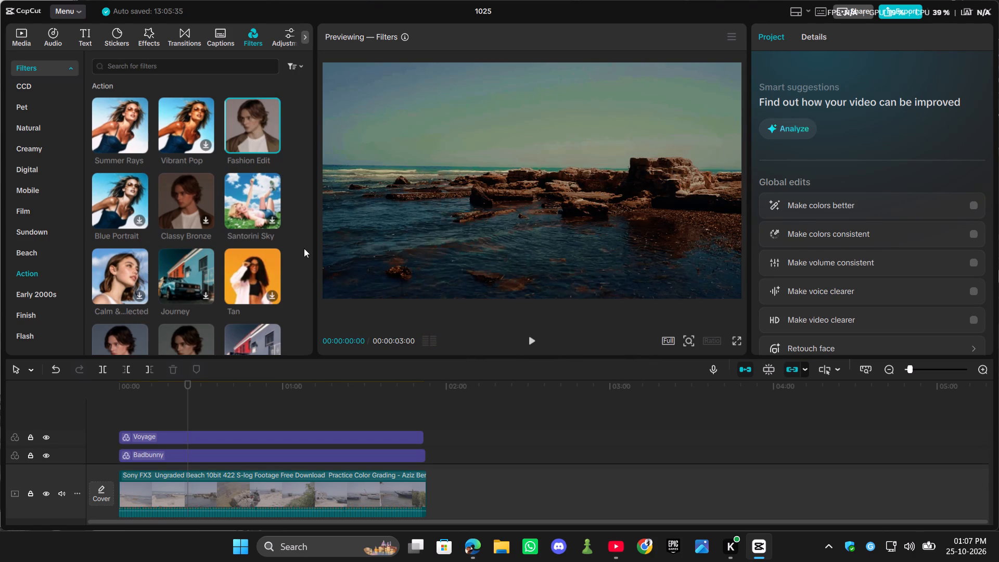
Preview the Fashion Edit filter on the opening beach shot and scrub forward to the rocky shoreline to compare the current grade.
left_click_drag(189, 399, 132, 393)
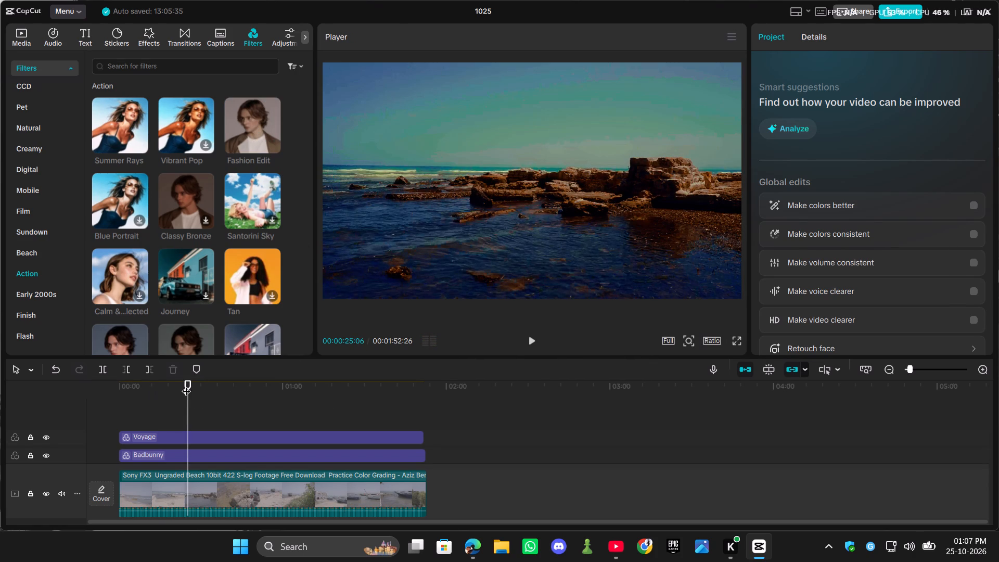
left_click_drag(190, 384, 107, 389)
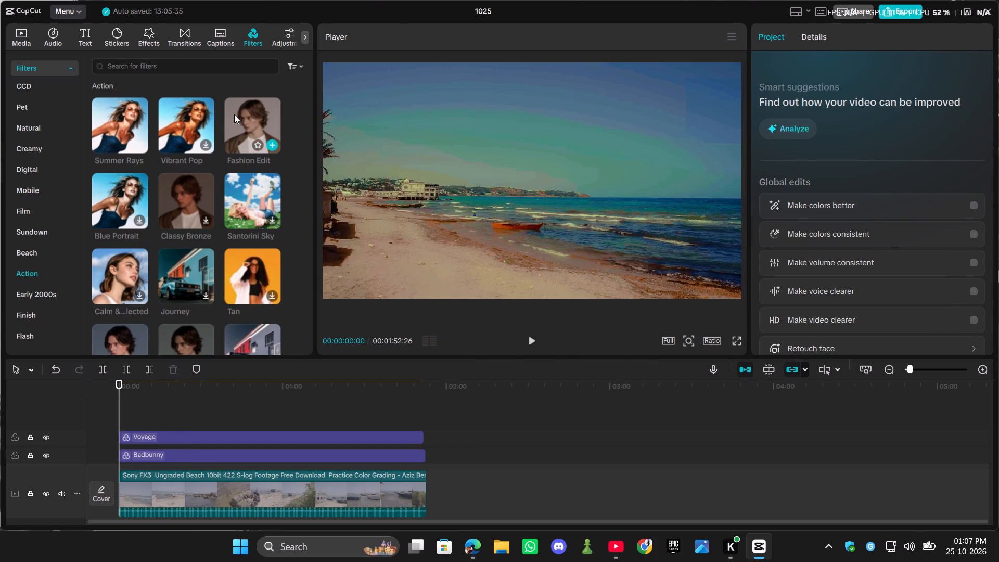
left_click(237, 119)
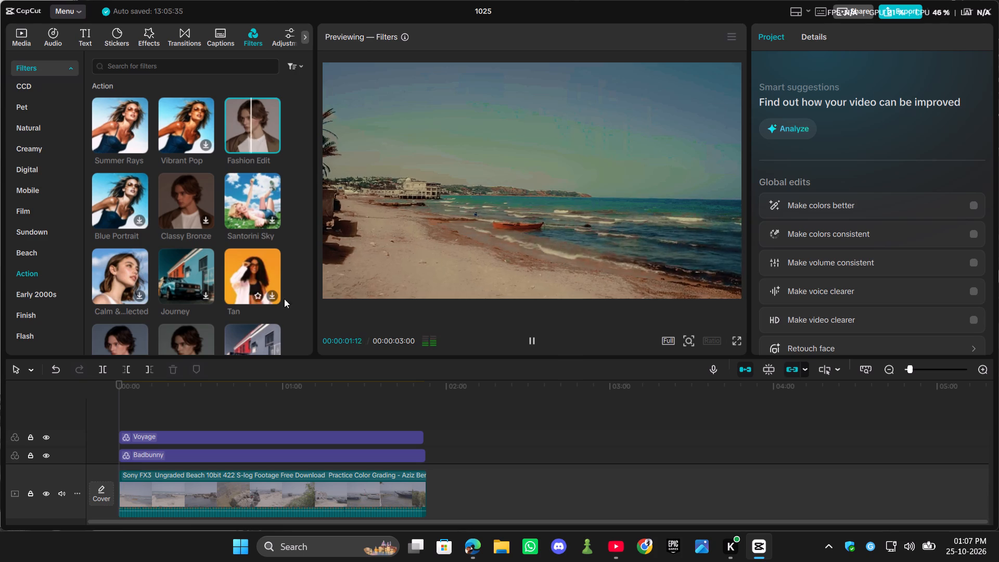
left_click_drag(120, 405, 141, 410)
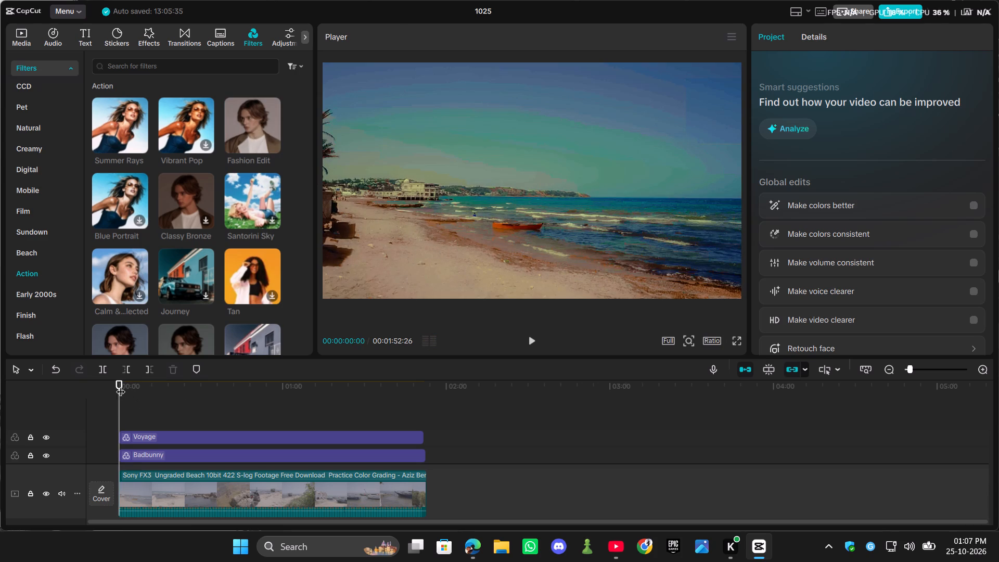
left_click_drag(121, 385, 180, 404)
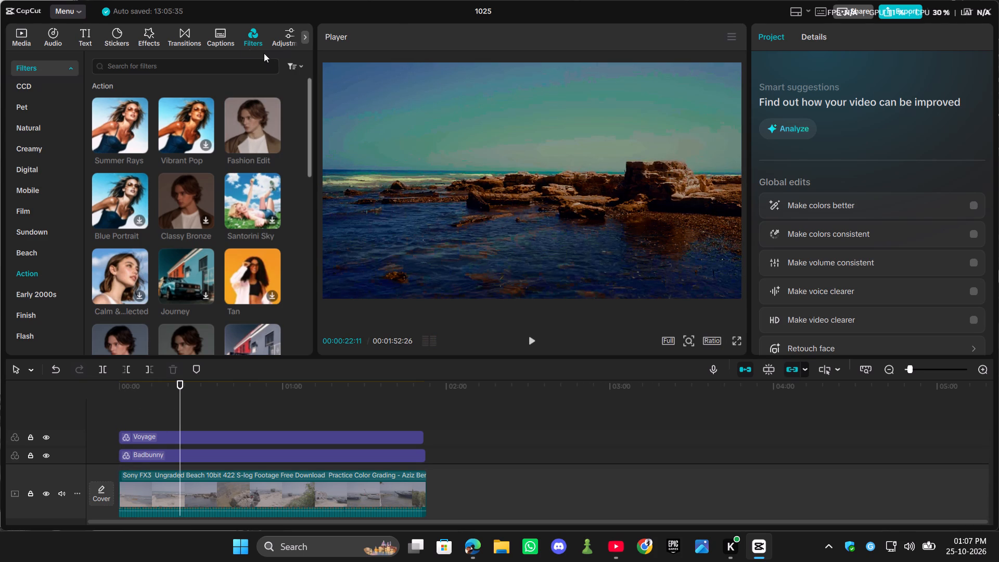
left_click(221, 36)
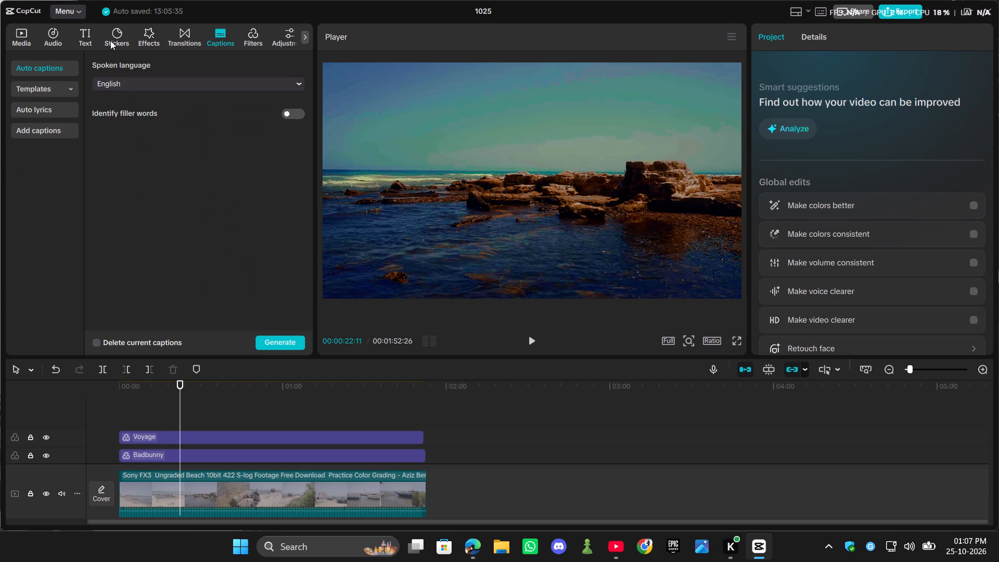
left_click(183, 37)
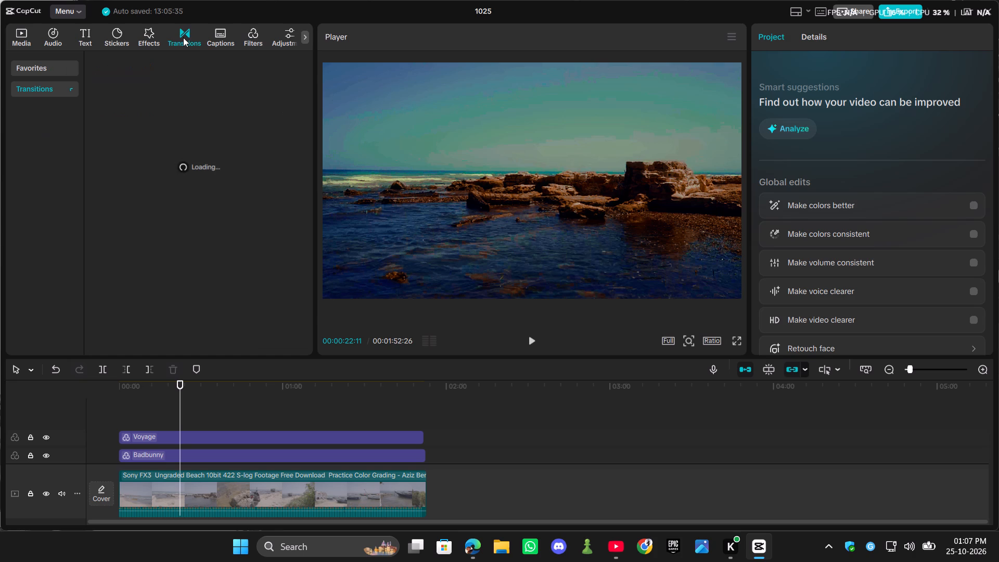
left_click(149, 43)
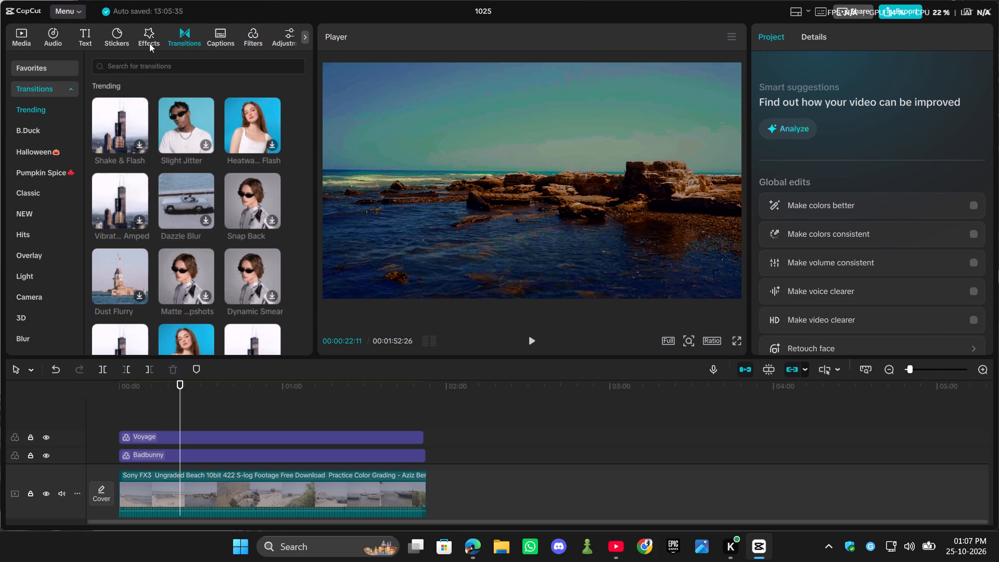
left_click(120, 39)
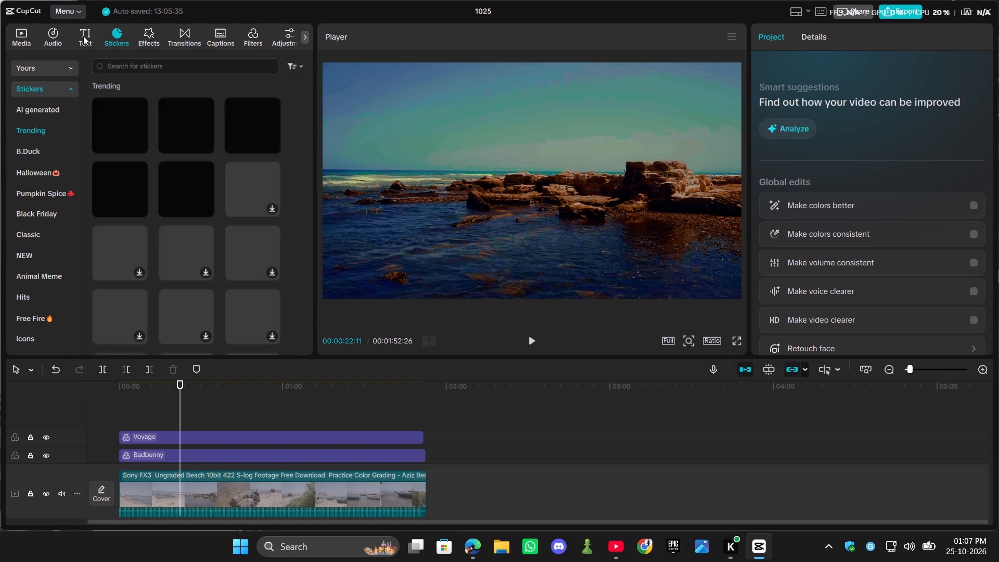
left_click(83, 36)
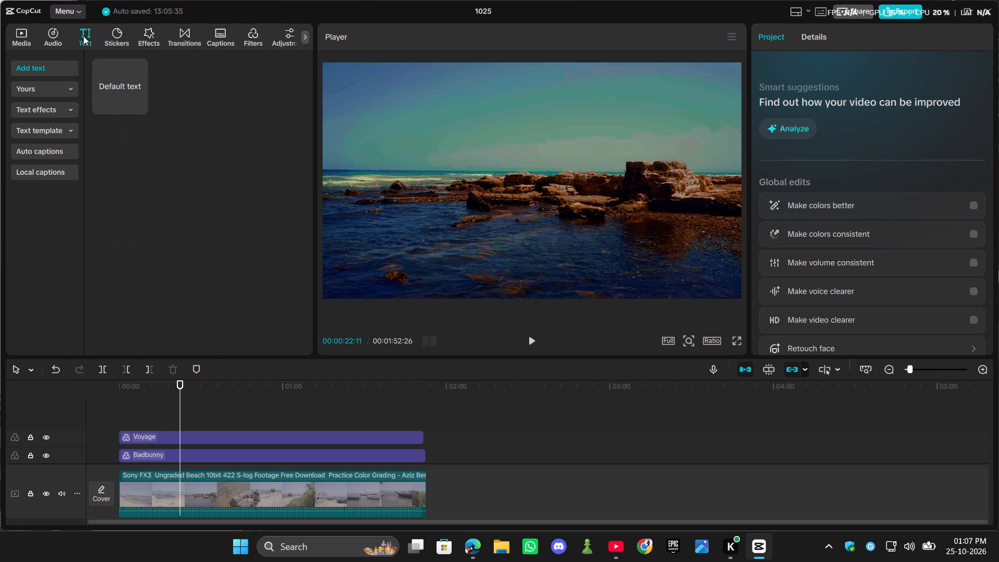
Audition the first three J-Pop music tracks, skipping ahead within each one.
left_click(60, 33)
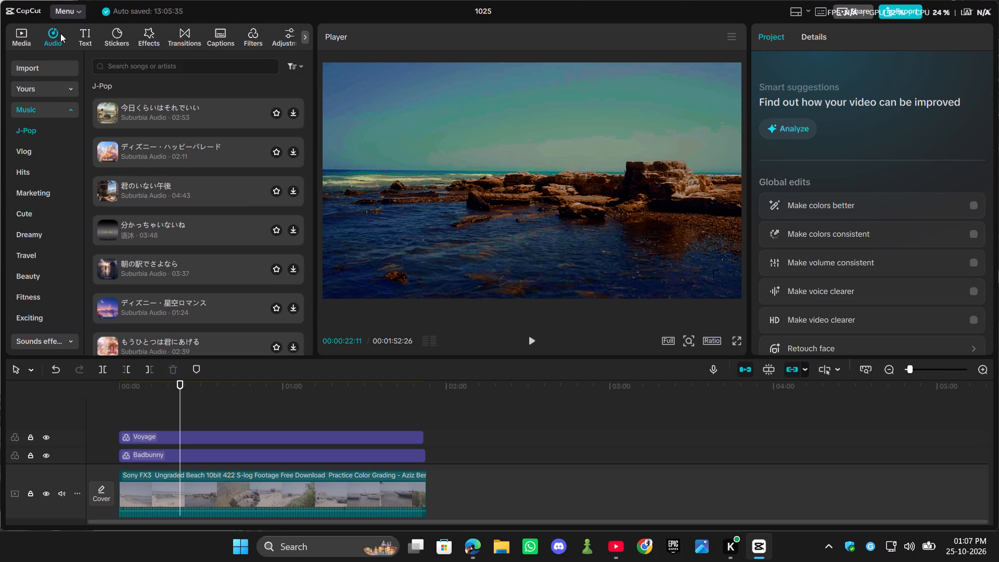
left_click(188, 113)
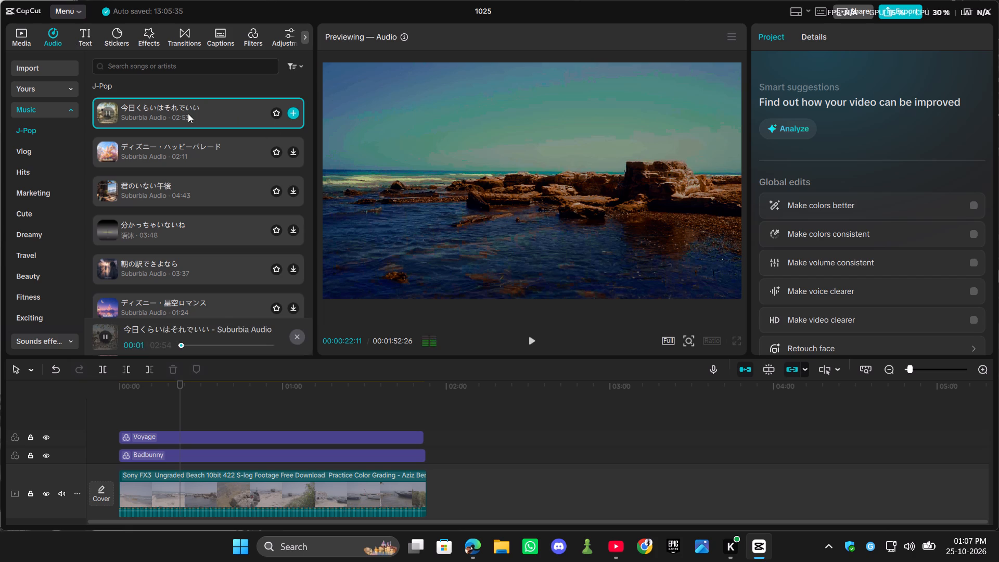
left_click(213, 344)
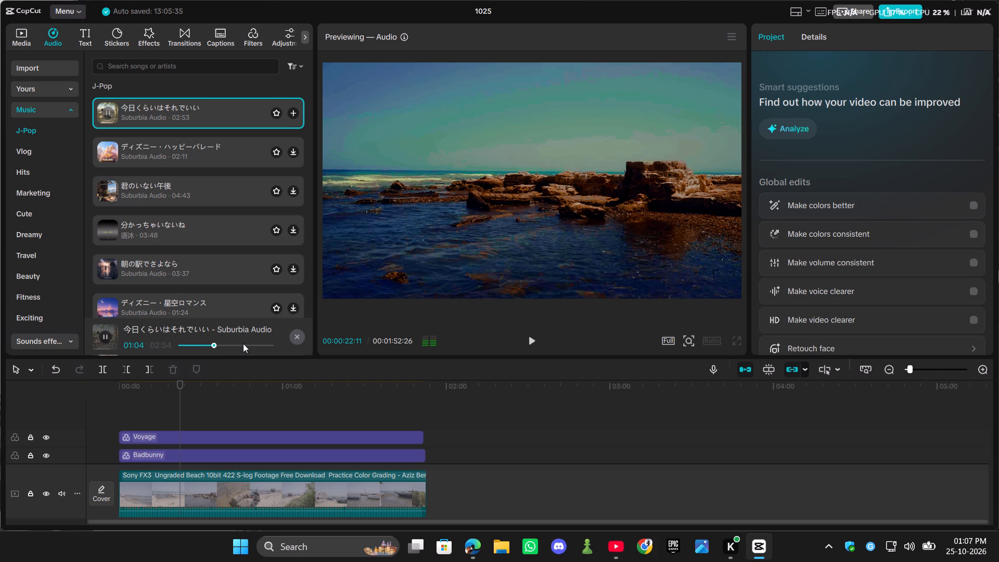
left_click(214, 156)
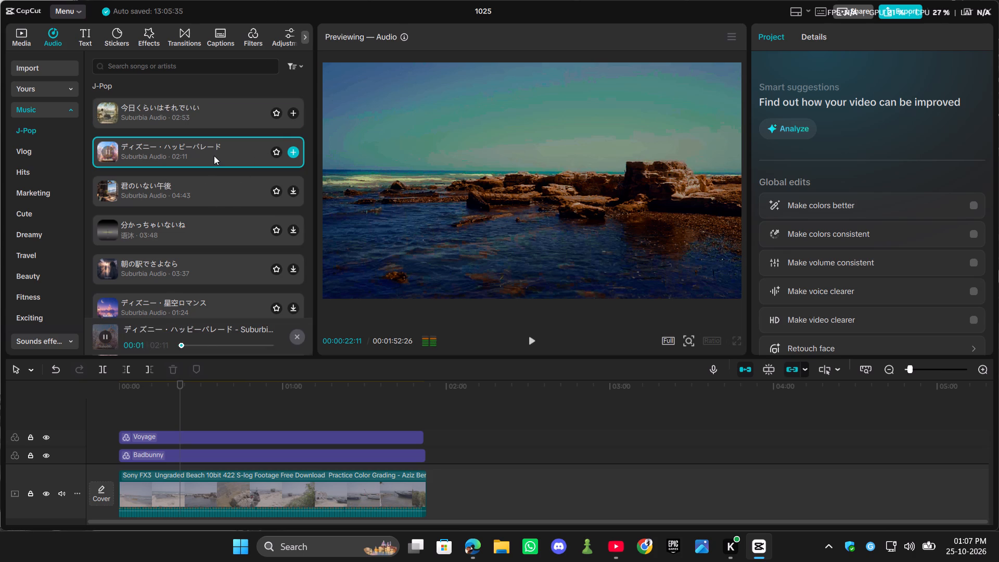
left_click(208, 343)
left_click(212, 183)
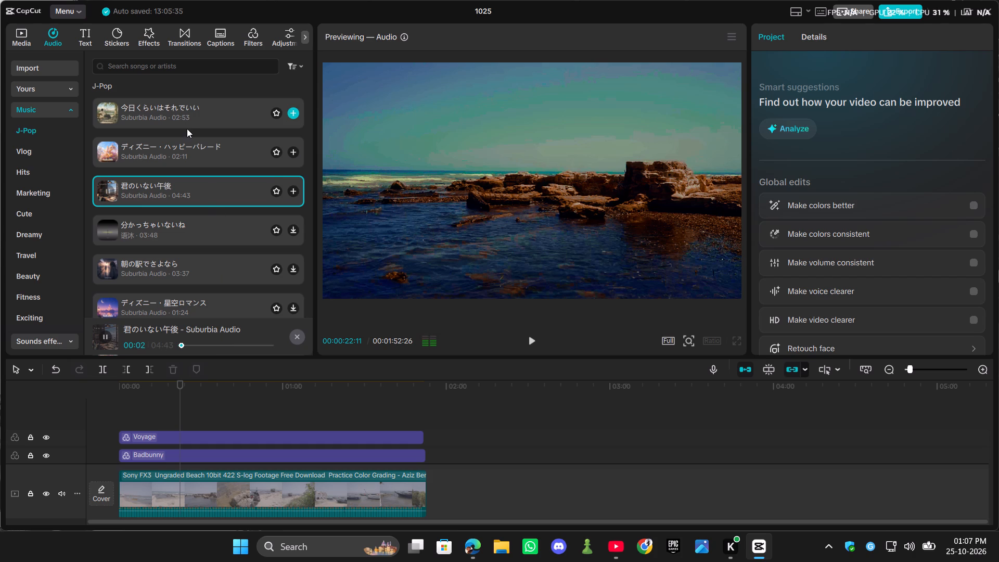
left_click(206, 343)
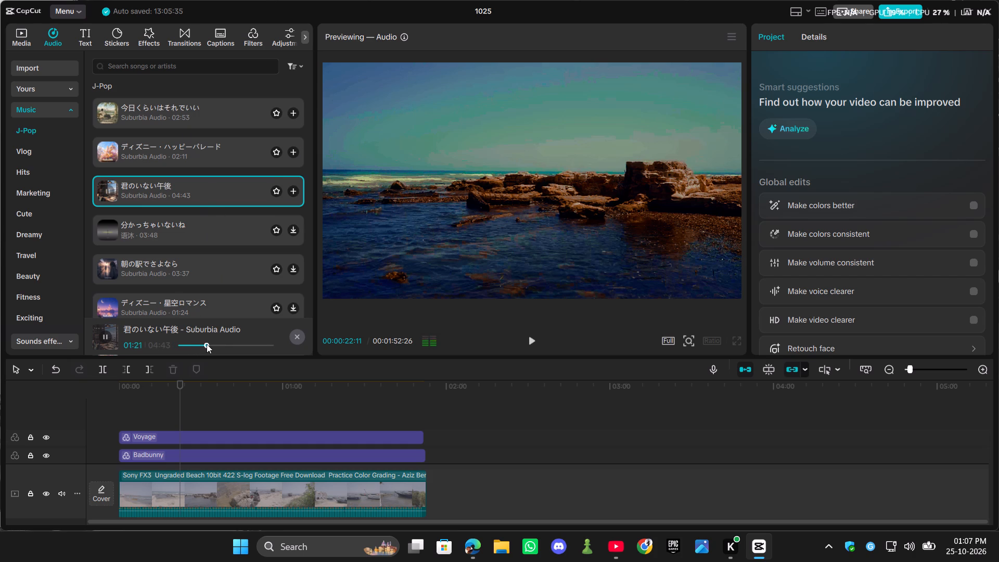
Add the J-Pop track 今日くらいはそれでいい to the timeline and align its start with the beginning of the beach clip.
left_click(197, 117)
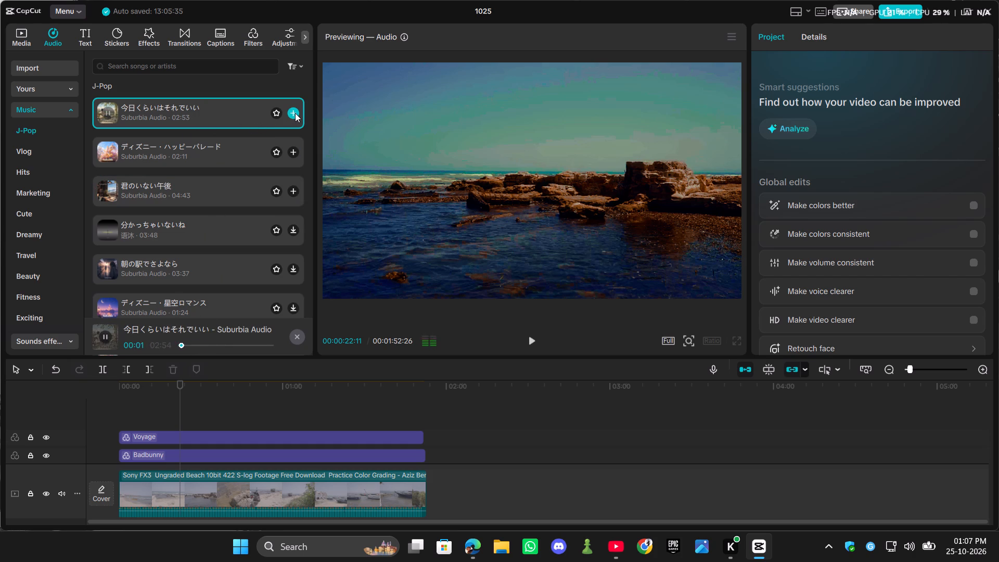
left_click(295, 113)
left_click_drag(258, 426, 207, 429)
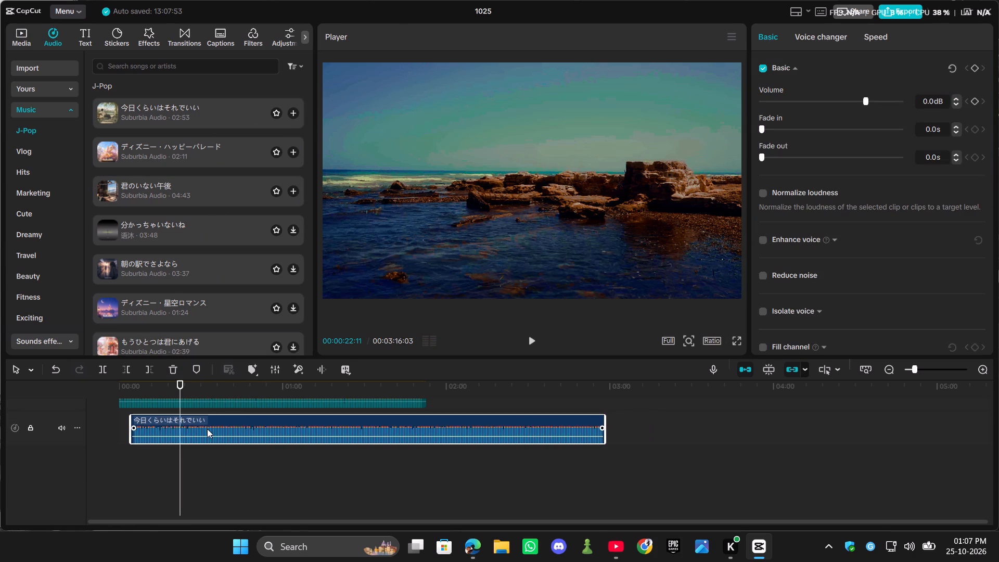
left_click_drag(207, 429, 195, 423)
Play the graded beach clip from the start with the music, select the footage, and look over the filter and audio tracks.
left_click_drag(177, 385, 49, 380)
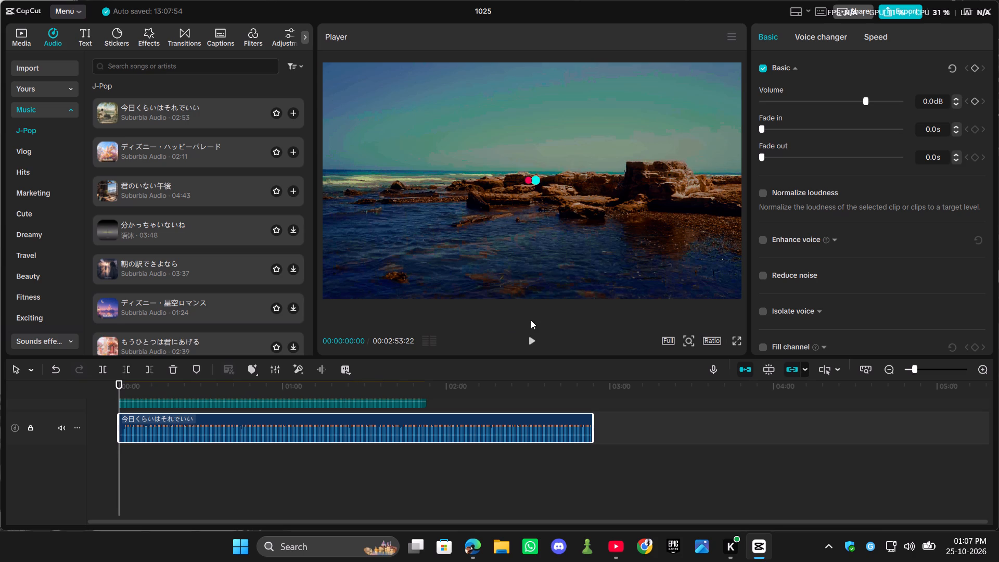
left_click(530, 346)
scroll(399, 502, "up", 2)
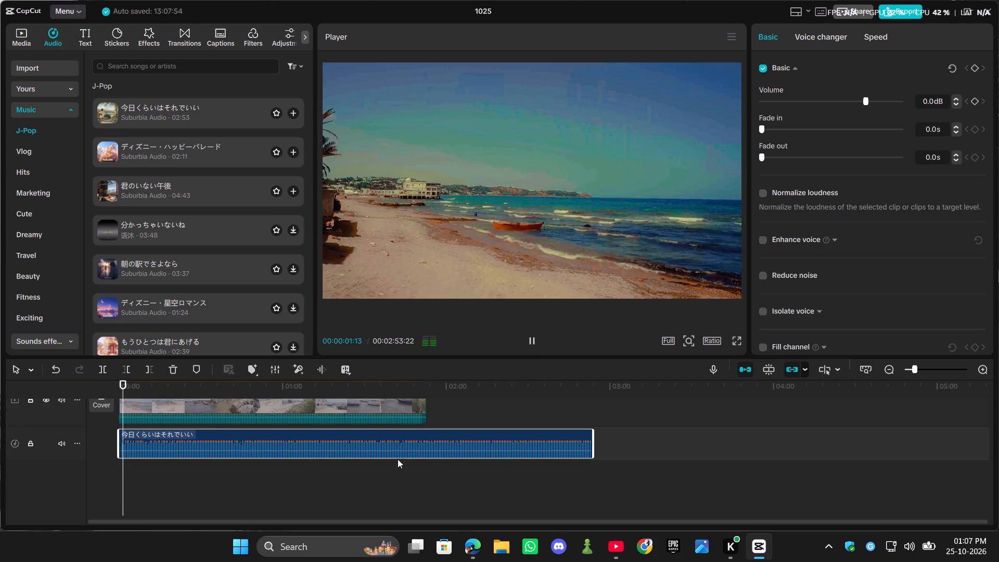
scroll(398, 459, "up", 2)
left_click(369, 448)
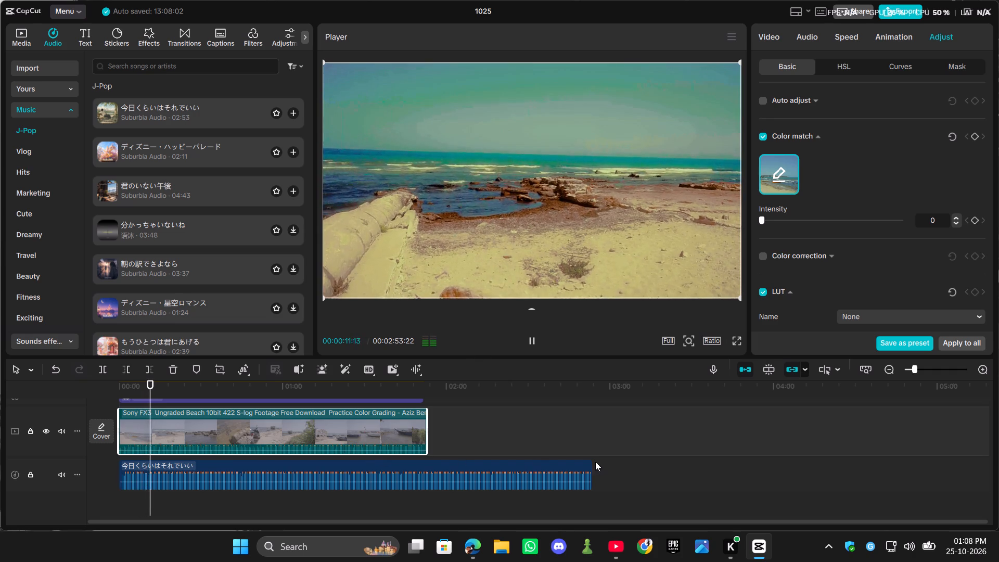
scroll(639, 456, "up", 3)
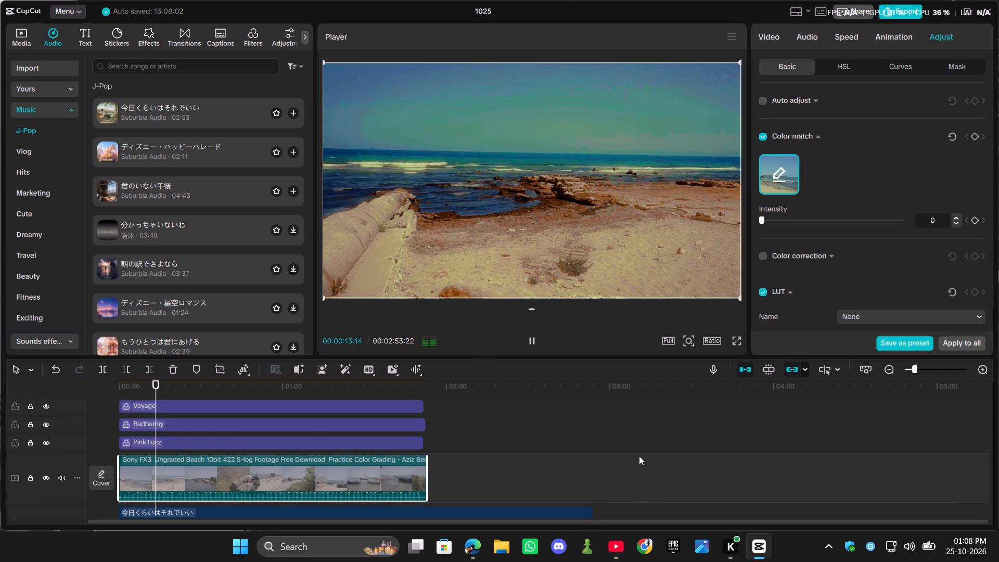
scroll(639, 456, "down", 1)
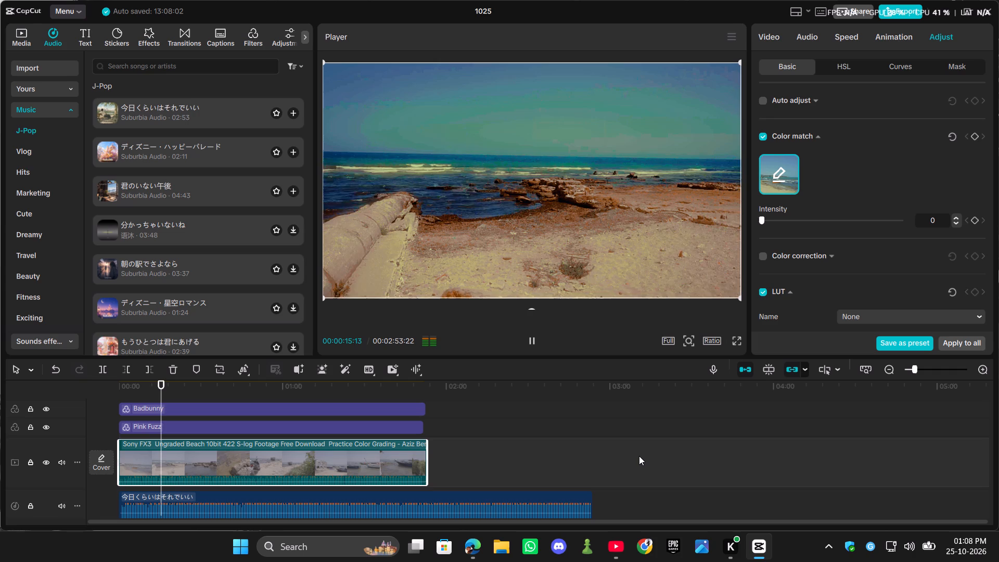
scroll(542, 468, "down", 1)
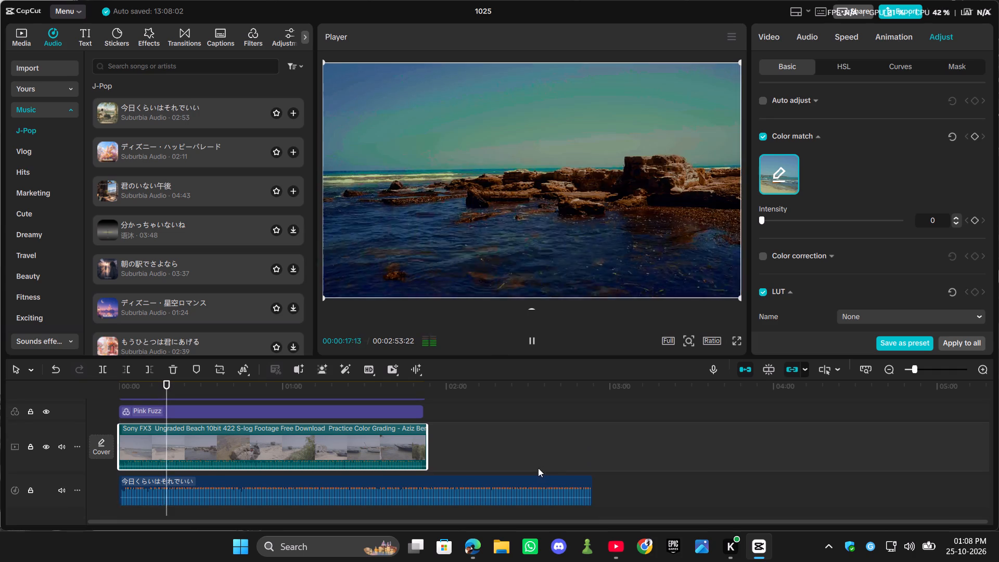
Raise the volume of the 今日くらいはそれでいい music track to 10.3 dB.
left_click(315, 497)
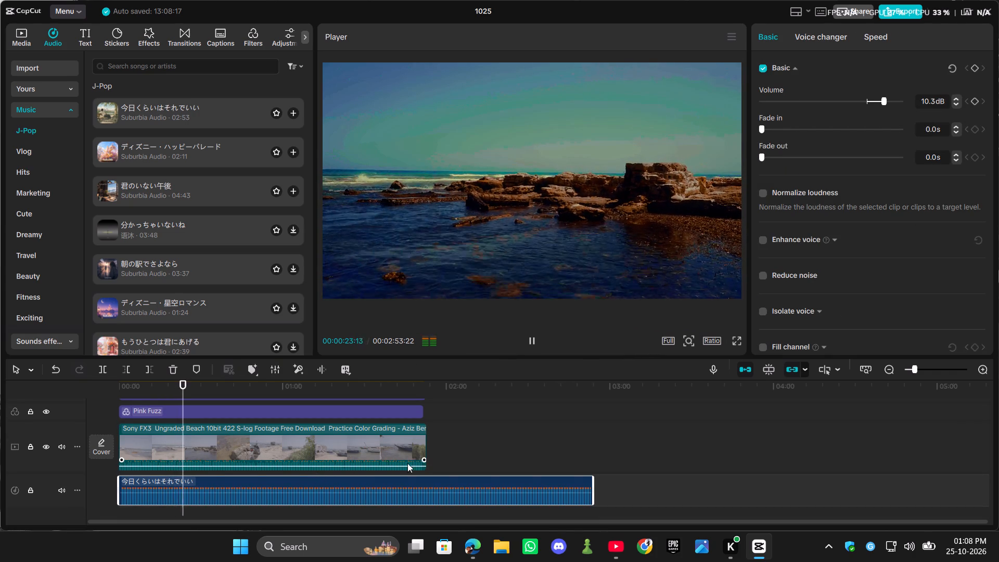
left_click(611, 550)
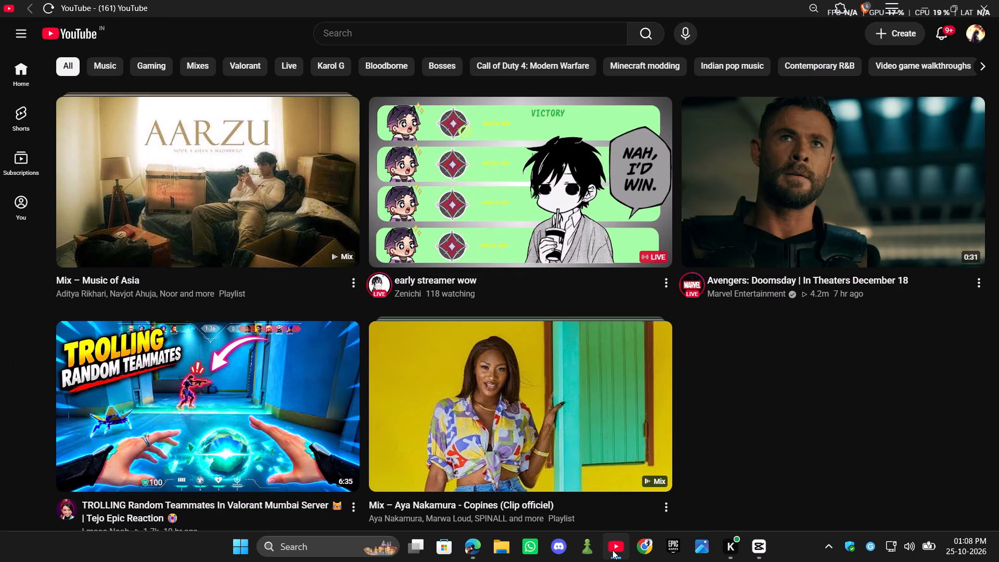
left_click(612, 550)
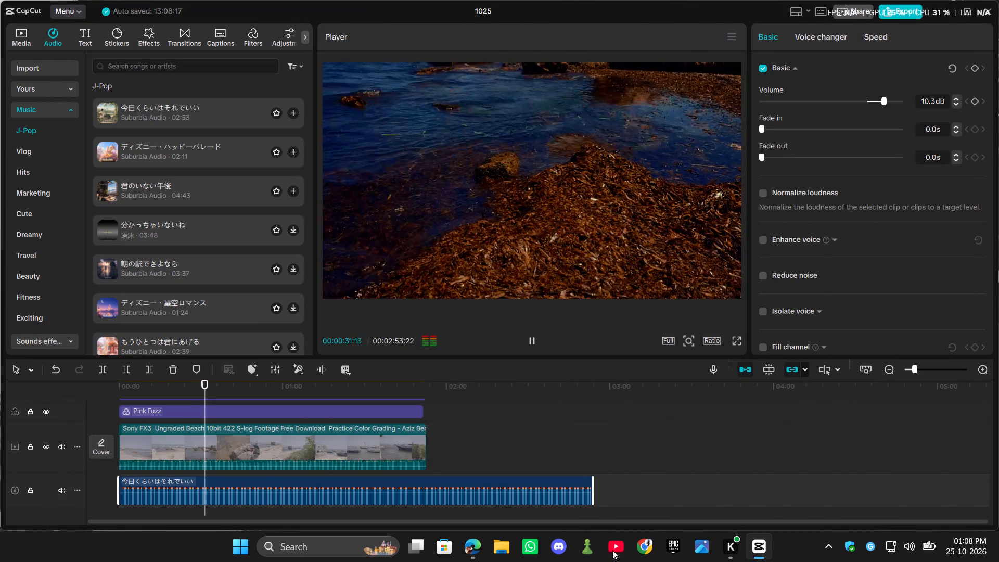
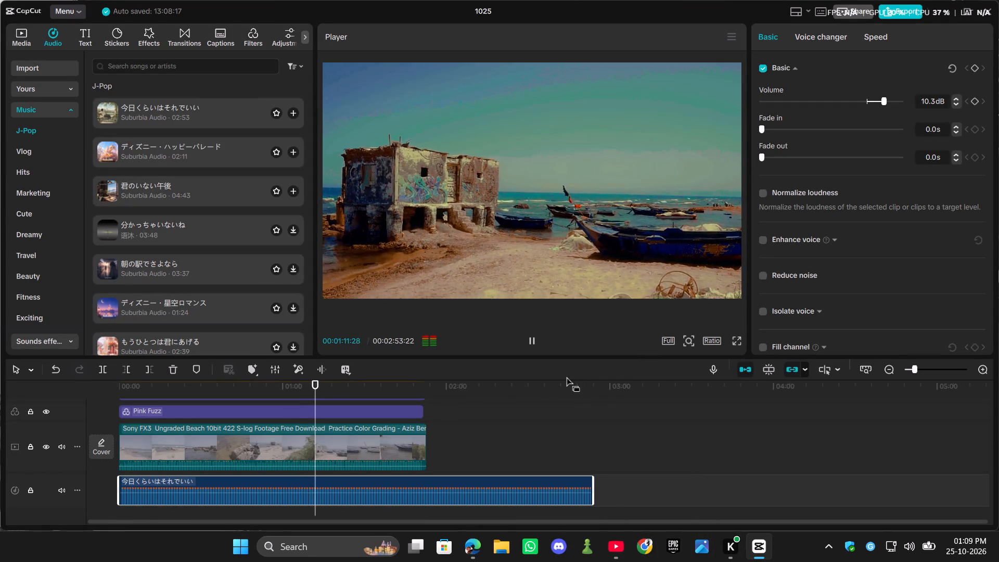
Play the graded beach clip with the louder music, scrub back through it, and return the playhead to near the beginning.
left_click(532, 374)
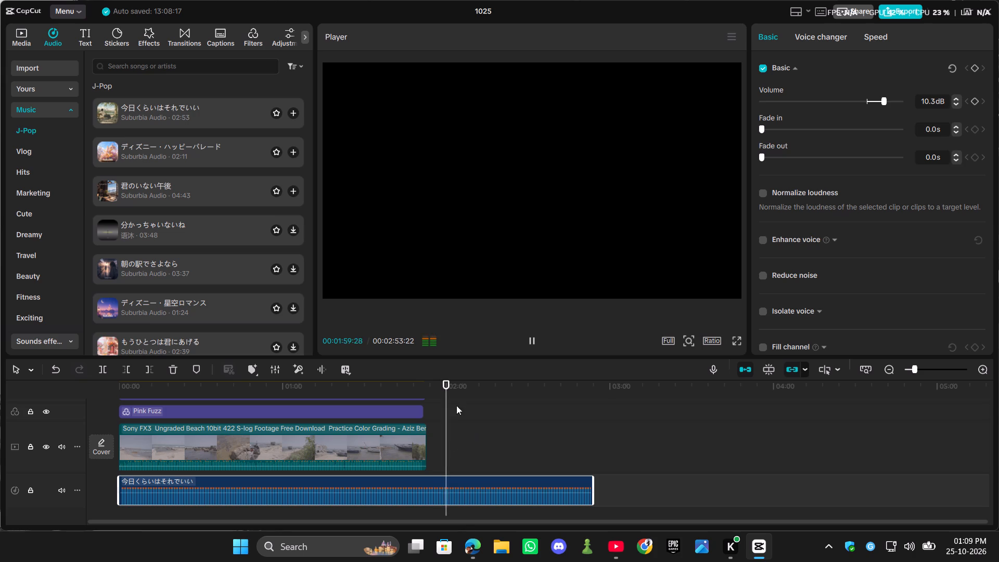
left_click_drag(448, 388, 389, 402)
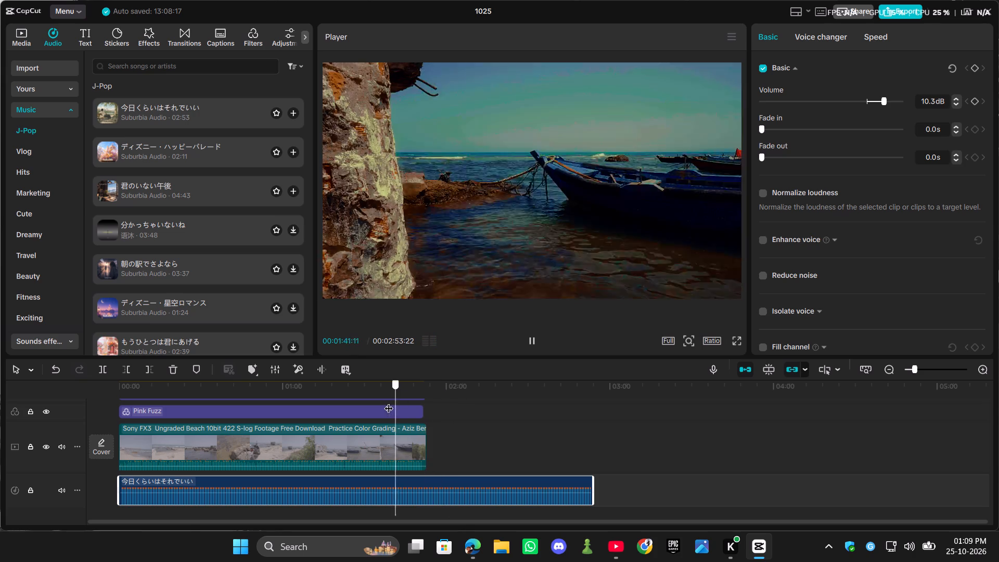
left_click_drag(389, 402, 200, 431)
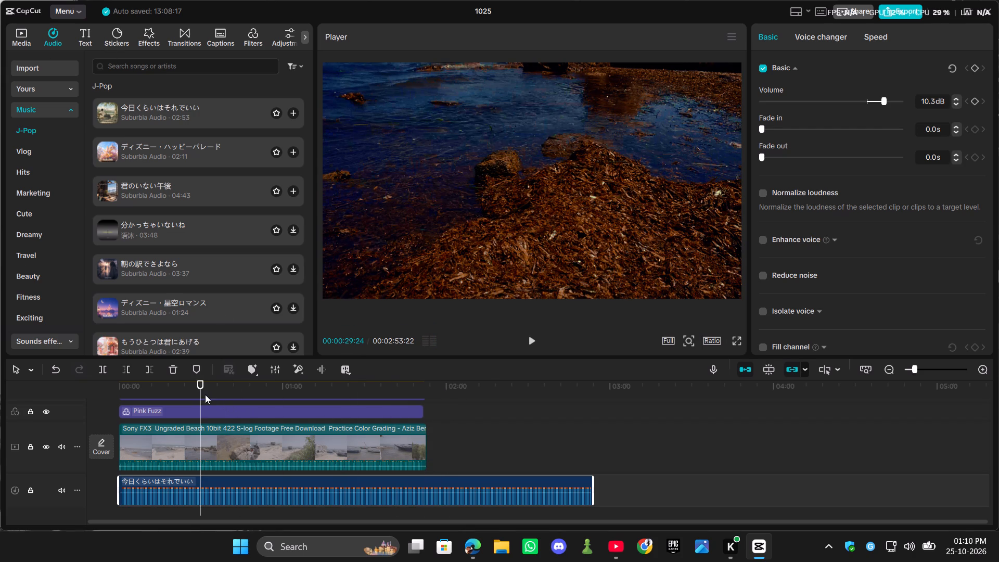
left_click_drag(198, 392, 120, 414)
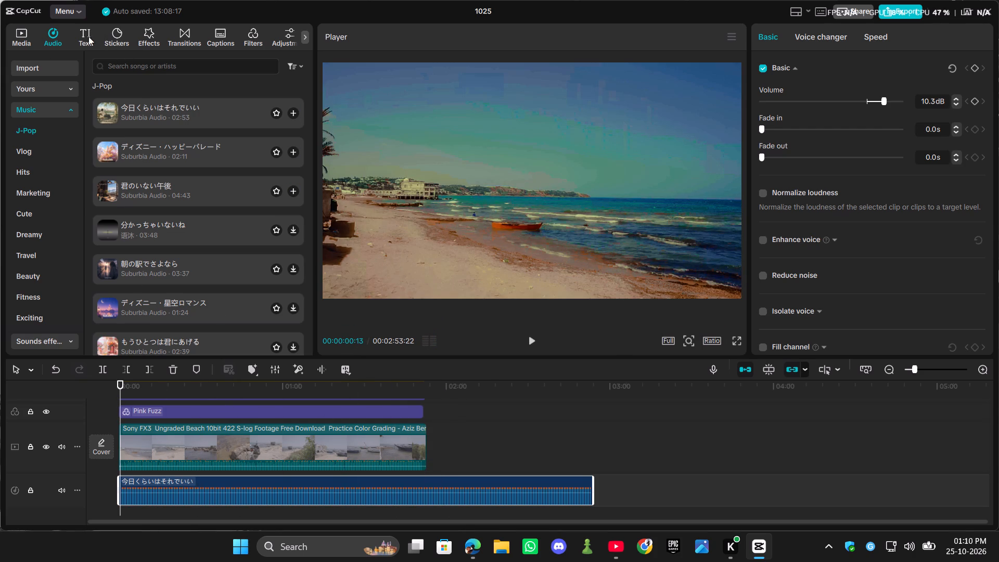
Look through the text options, examining the trending text templates and trending text effects for a title style.
left_click(86, 37)
left_click(68, 86)
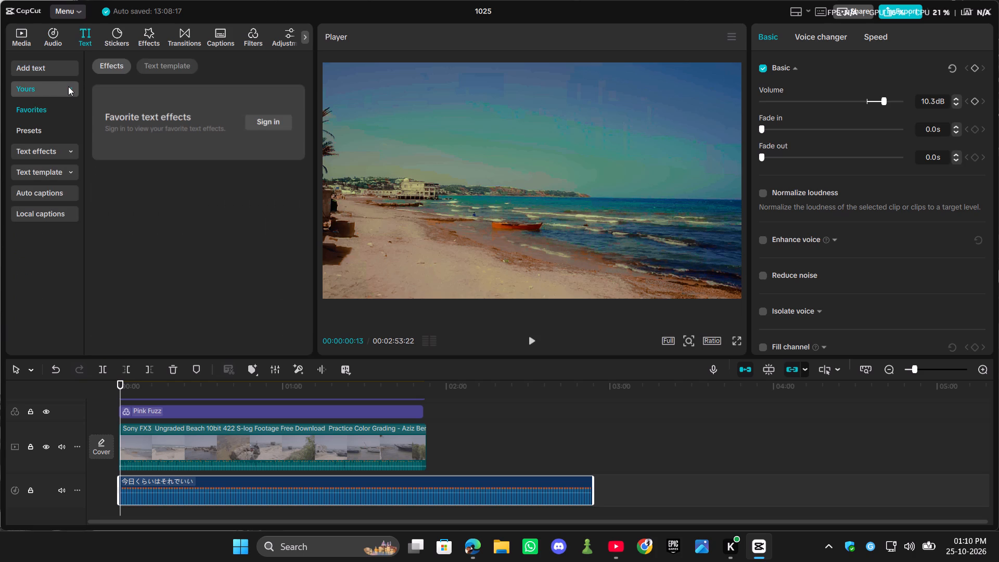
left_click(68, 86)
left_click(74, 75)
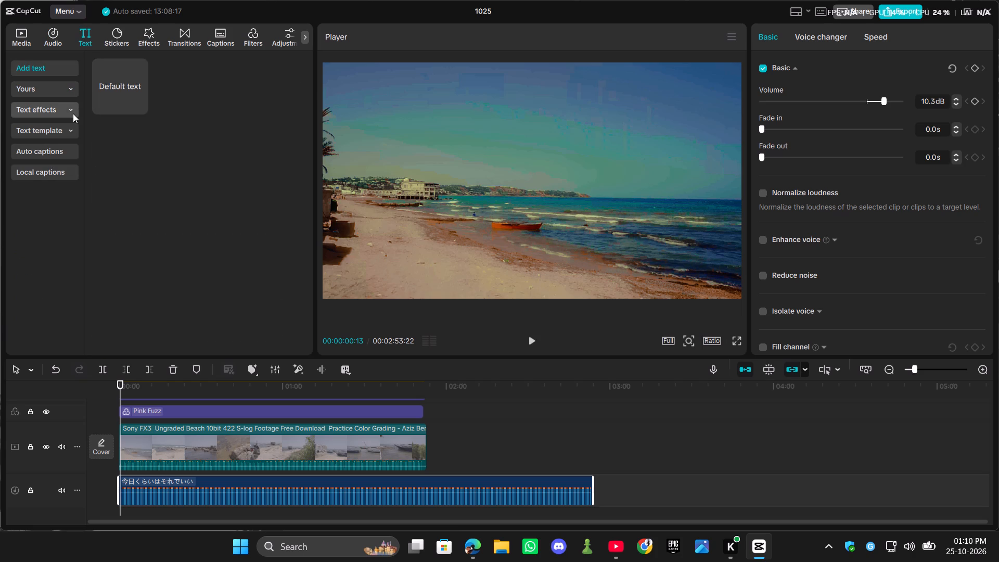
left_click(73, 113)
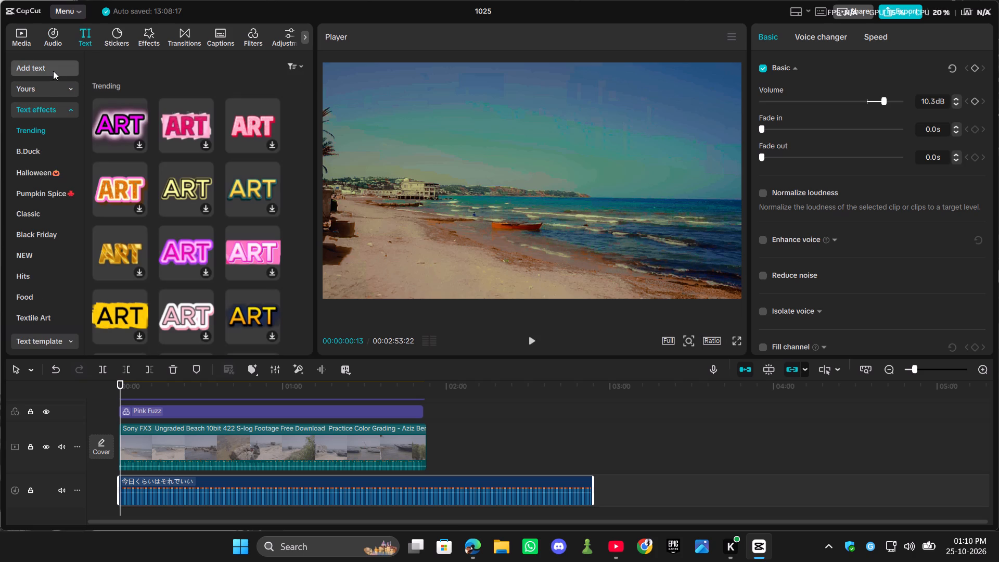
left_click(53, 71)
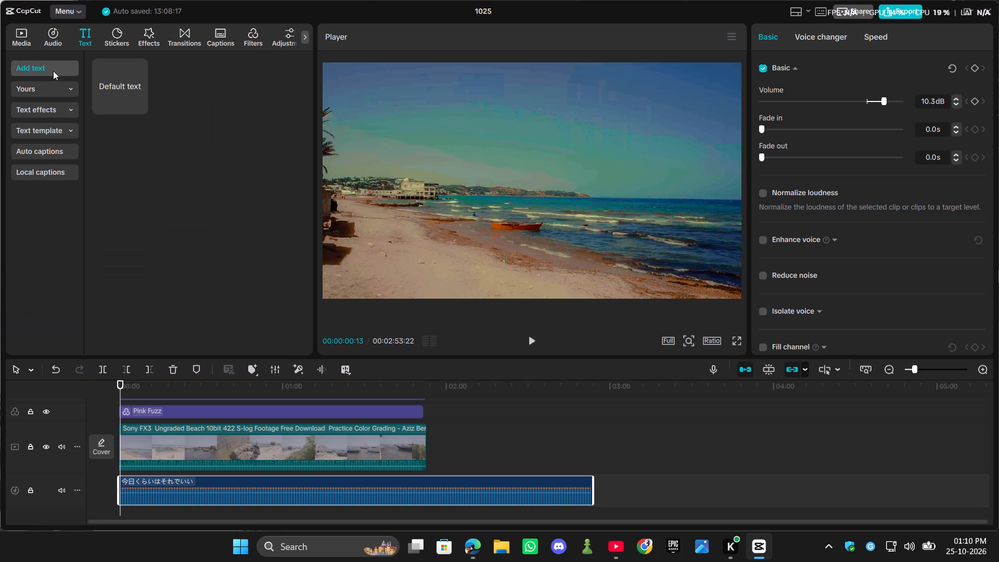
left_click(52, 137)
left_click(52, 133)
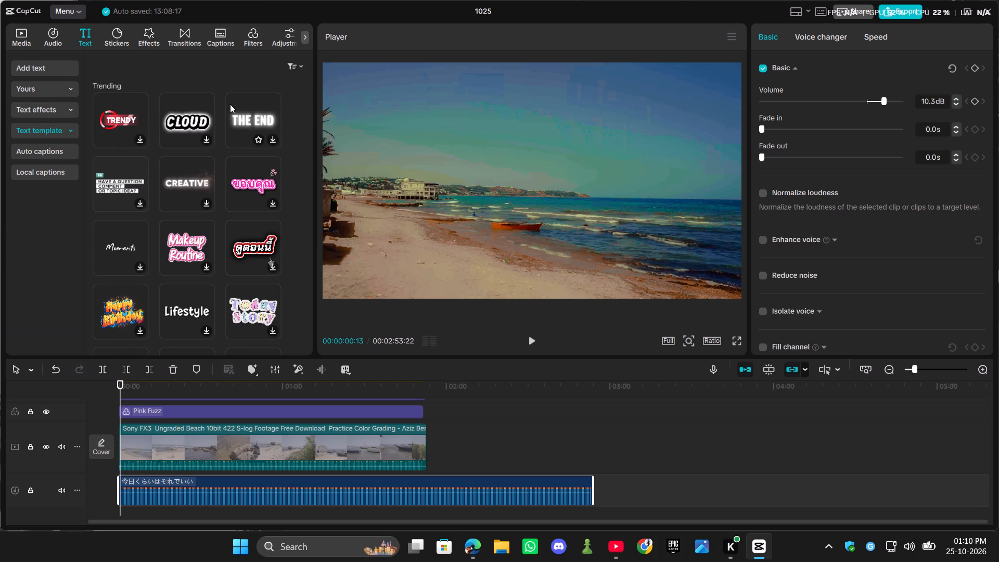
scroll(251, 133, "down", 2)
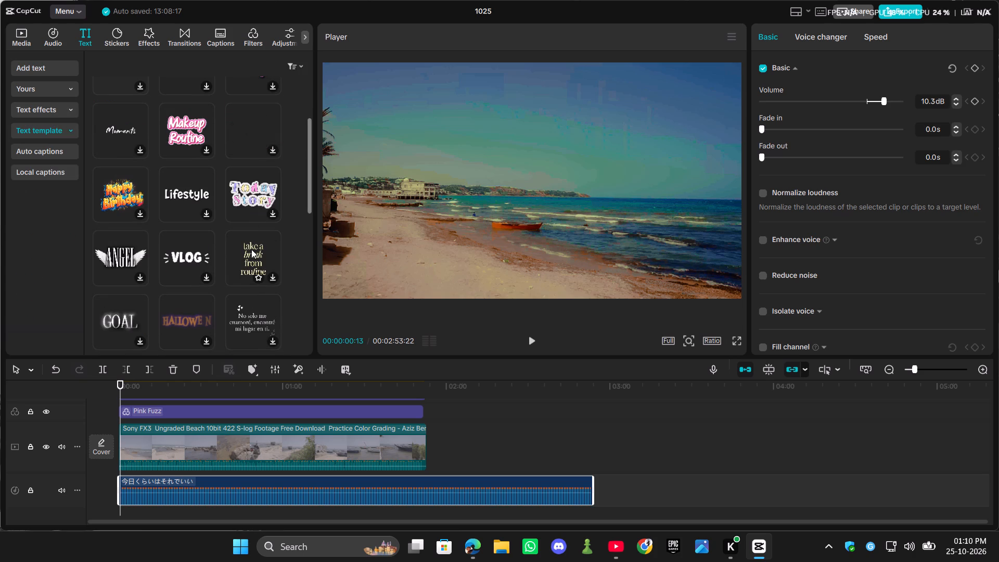
scroll(251, 249, "down", 4)
scroll(206, 272, "down", 3)
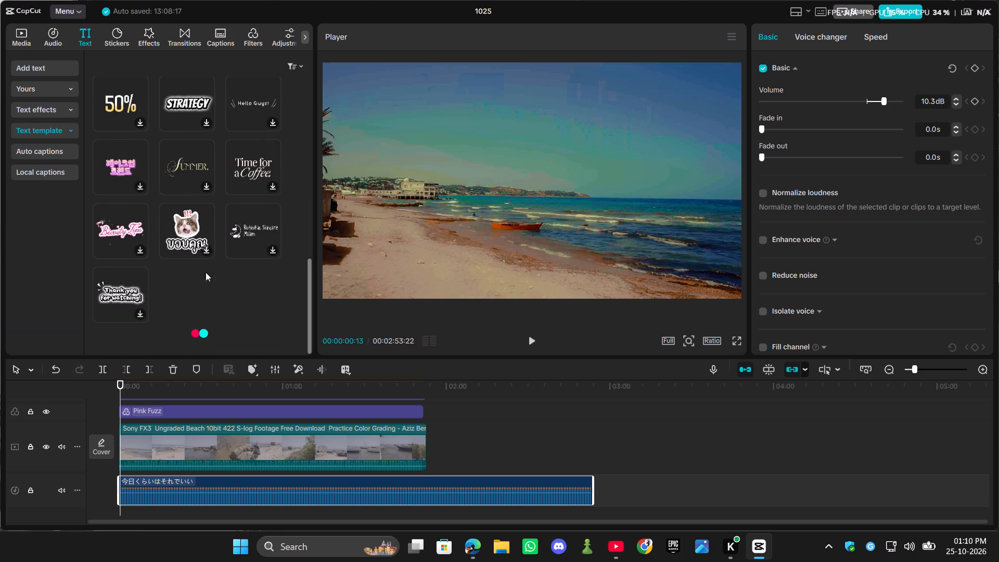
scroll(193, 261, "up", 16)
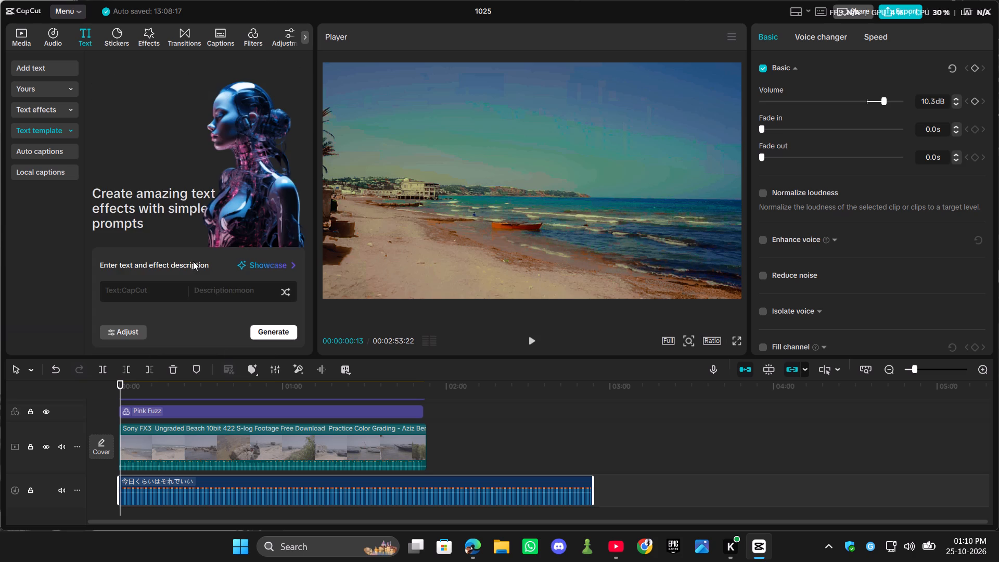
left_click(53, 89)
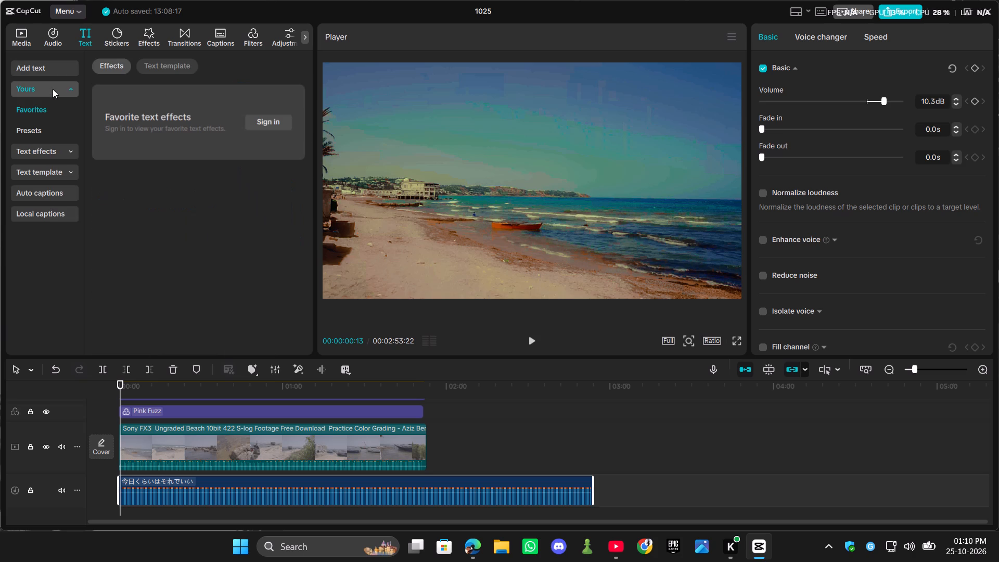
left_click(53, 89)
left_click(58, 109)
scroll(184, 222, "down", 4)
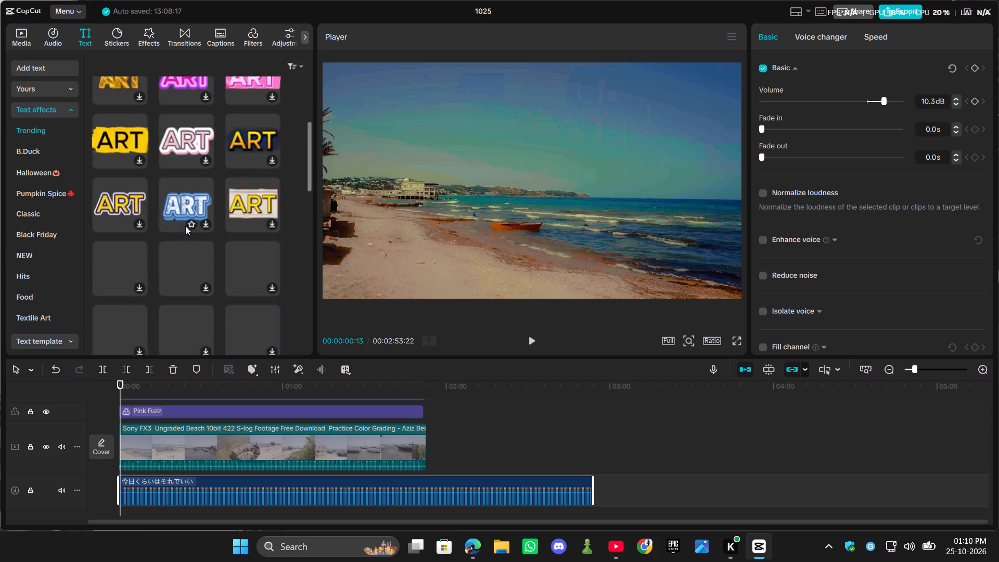
scroll(129, 215, "down", 5)
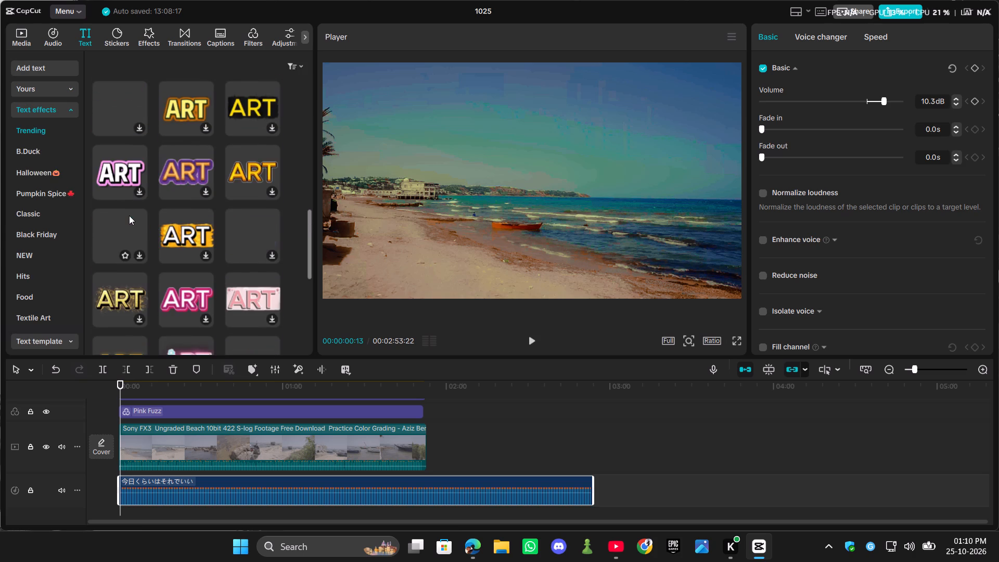
scroll(129, 215, "up", 3)
Preview the Default text style and add it as a title at the playhead near the start of the beach clip.
left_click(62, 71)
left_click(137, 90)
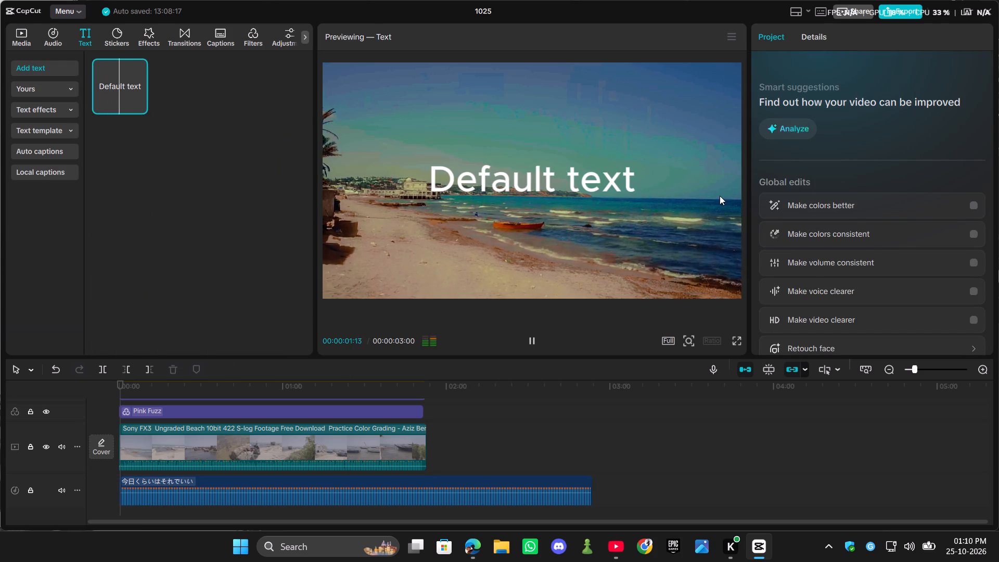
scroll(204, 453, "up", 4)
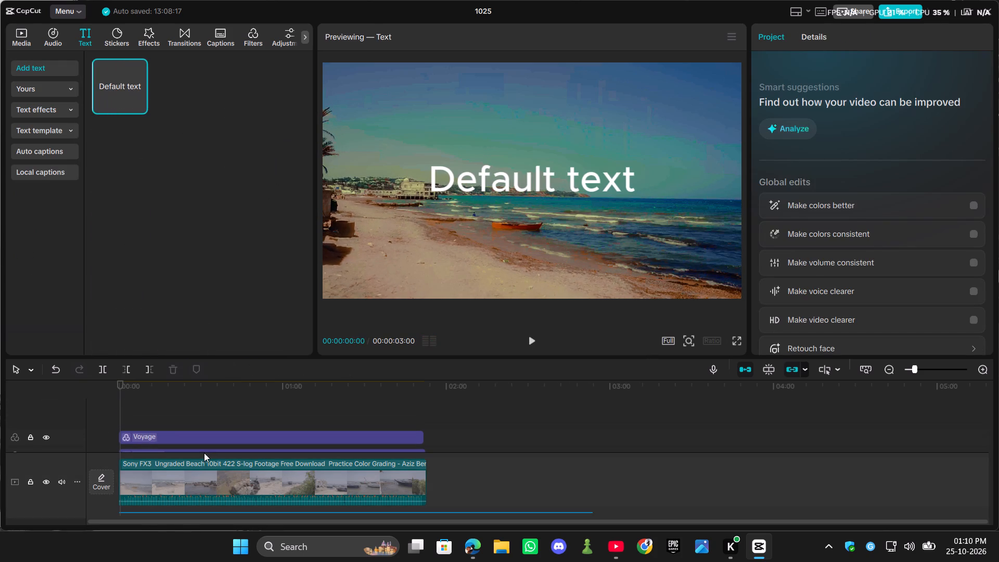
left_click(139, 106)
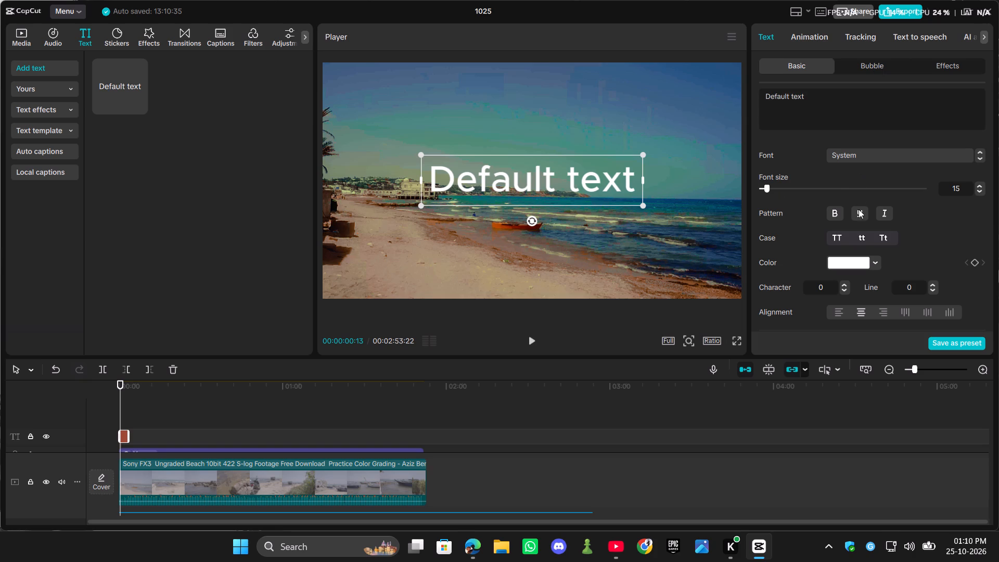
Cycle through fonts for the title, including Algerian, Arial Bold and Arial Narrow Bold, and set it to ZY Elegant.
left_click(980, 157)
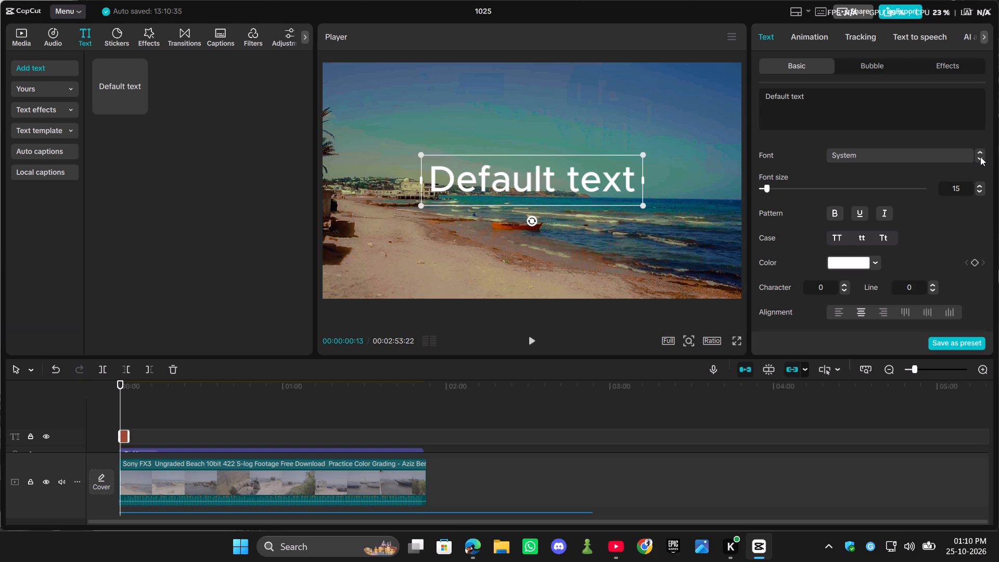
left_click(980, 157)
left_click(980, 157)
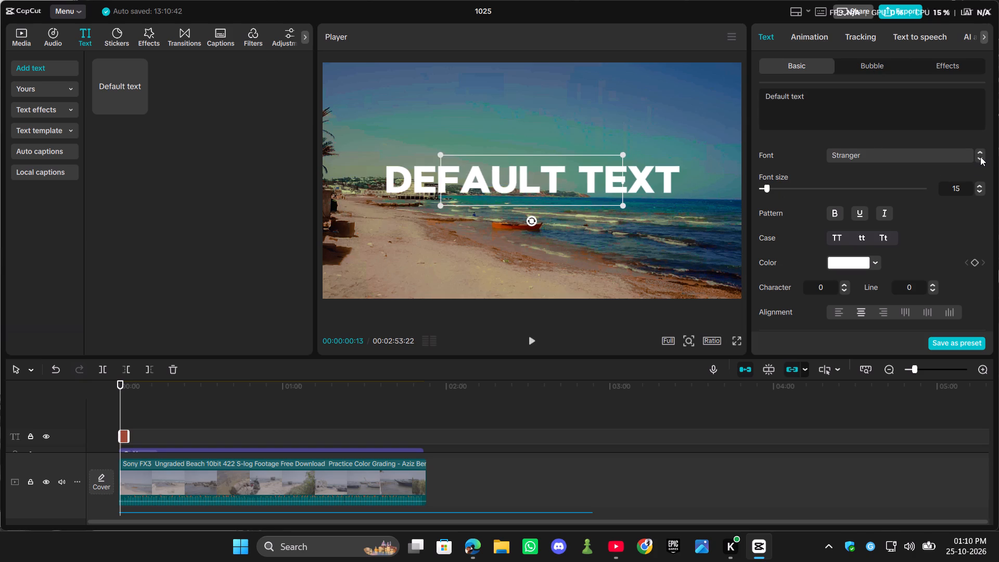
left_click(980, 157)
left_click(980, 150)
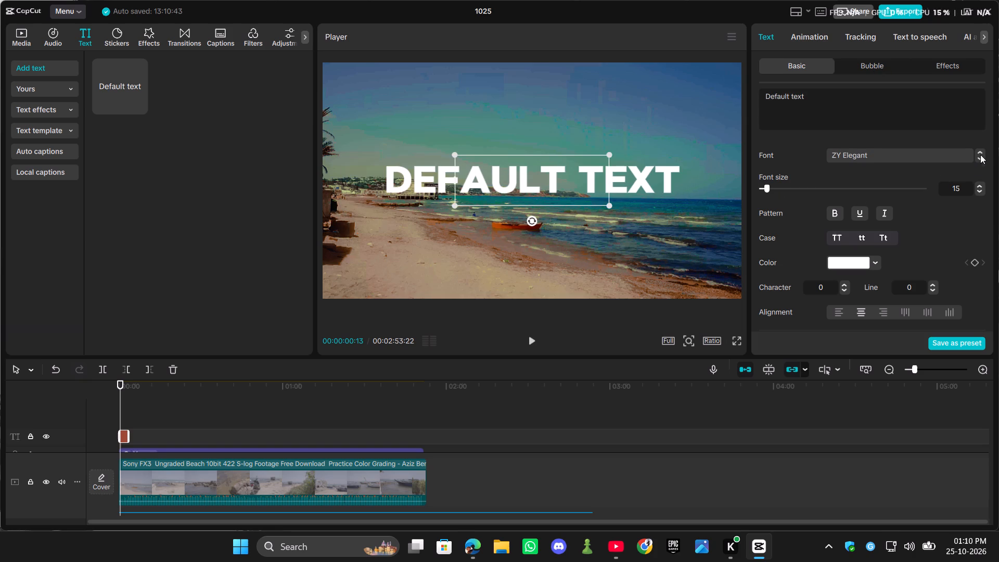
left_click(979, 162)
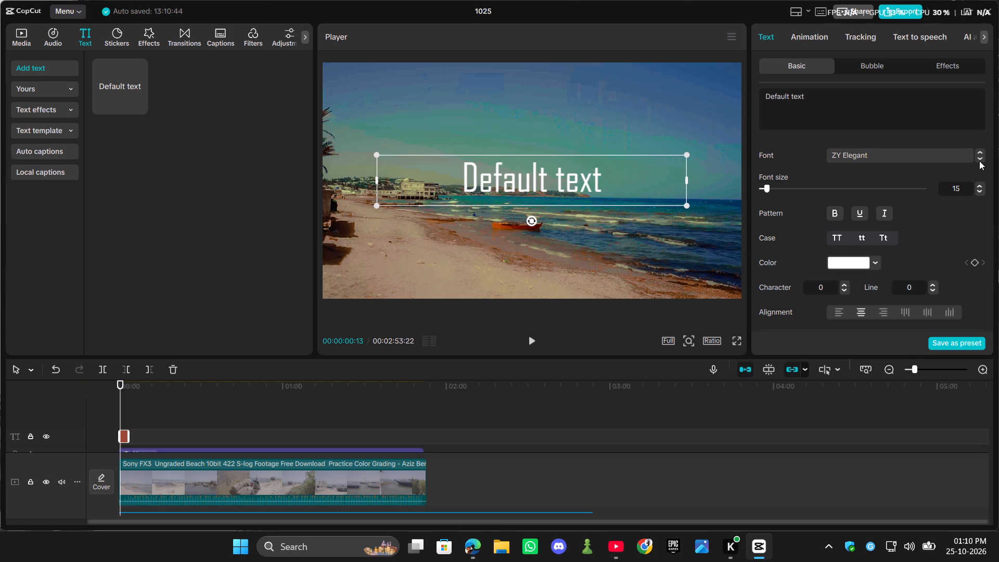
triple_click(979, 160)
triple_click(979, 160)
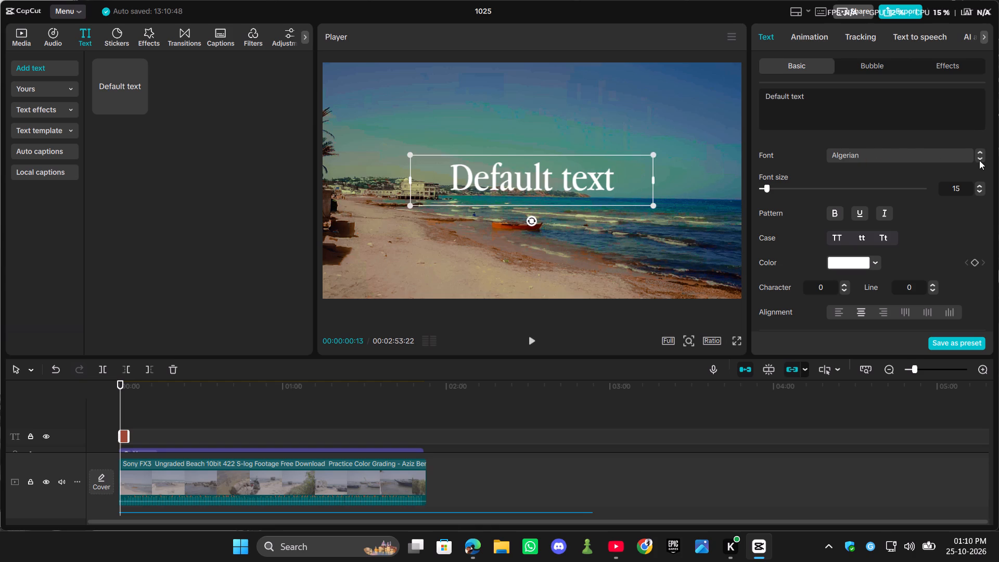
left_click(979, 160)
left_click(979, 160)
left_click(979, 160)
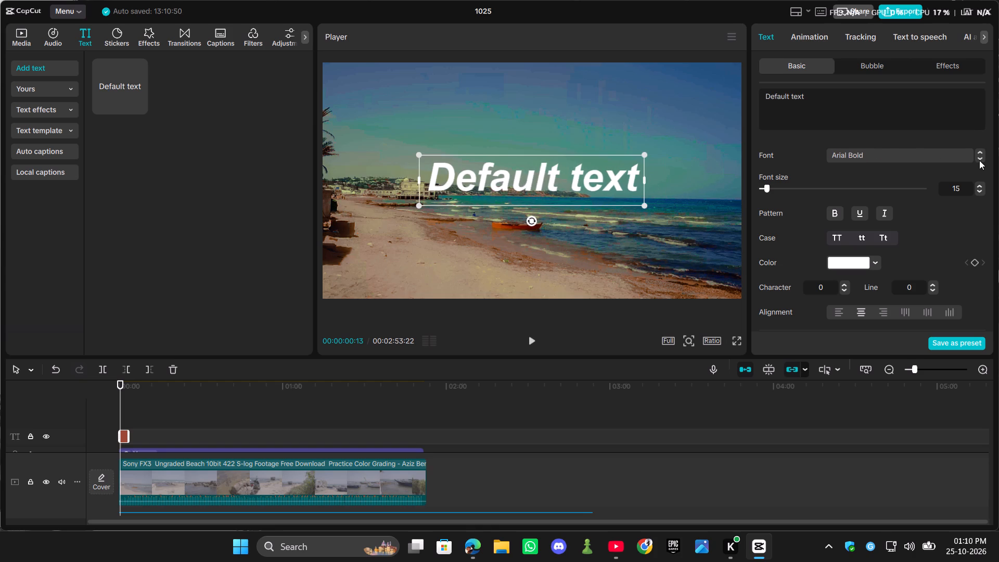
left_click(979, 160)
left_click(979, 160)
left_click(979, 160)
left_click(979, 160)
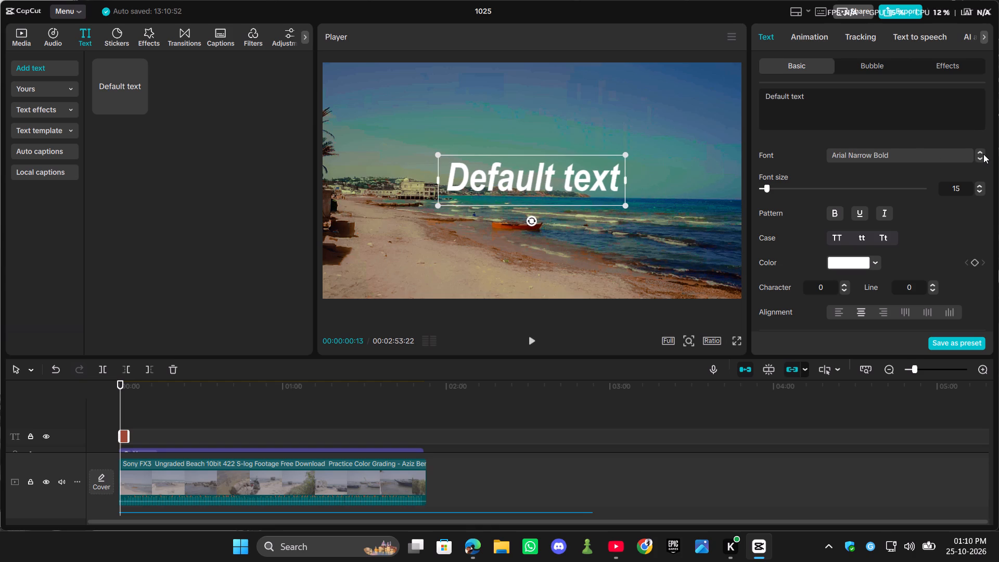
double_click(983, 154)
triple_click(980, 154)
triple_click(980, 154)
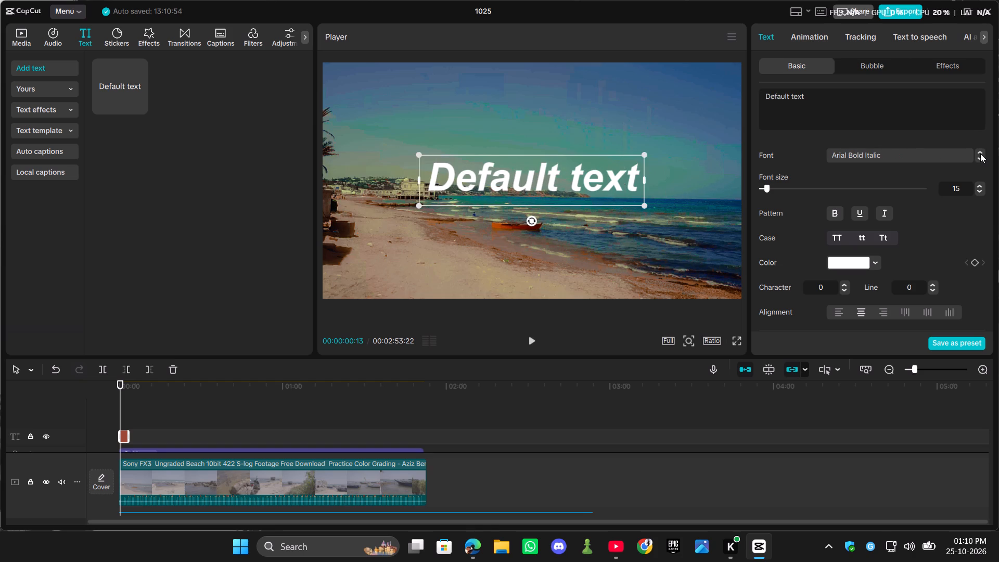
left_click(980, 154)
double_click(980, 154)
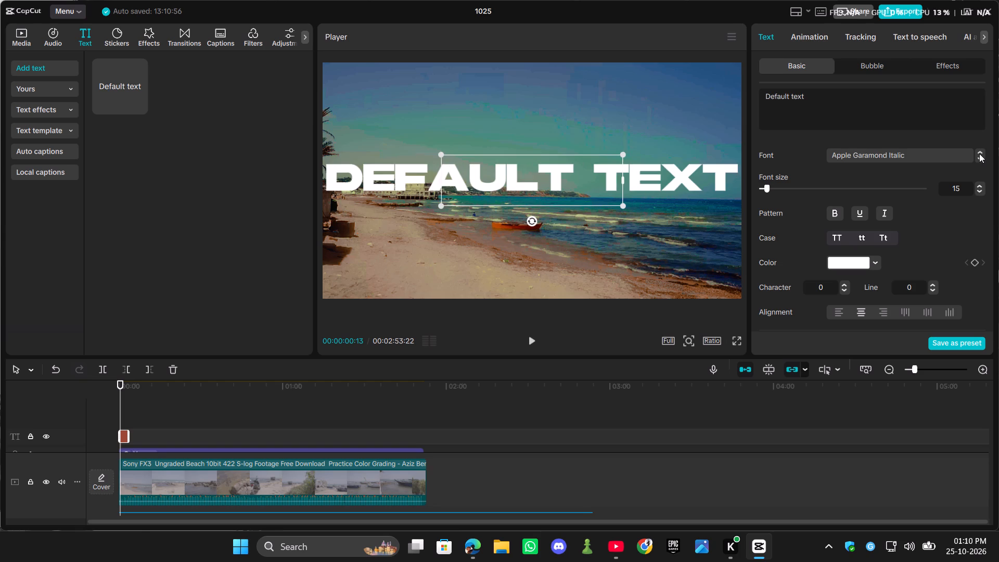
left_click(979, 152)
left_click(979, 152)
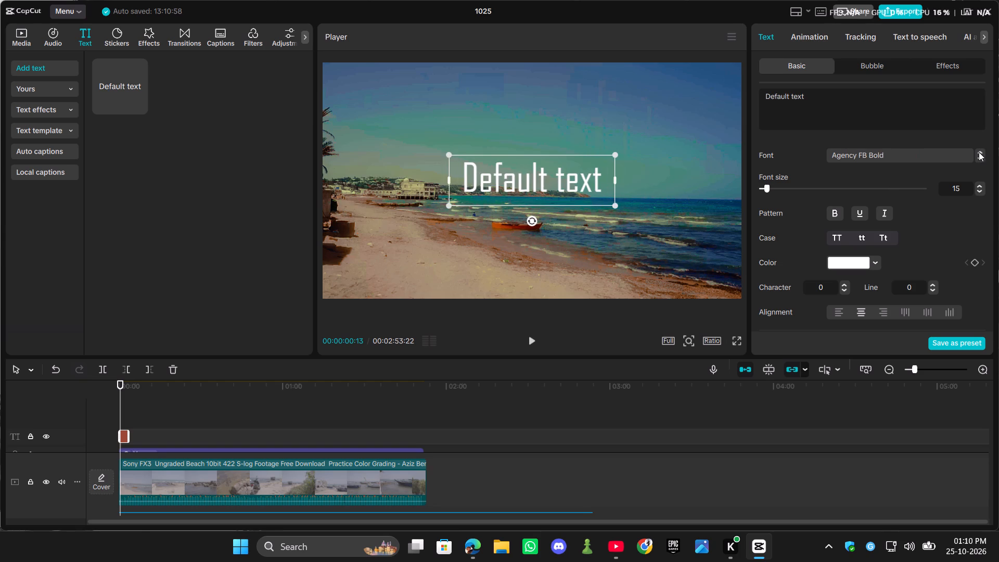
left_click(979, 152)
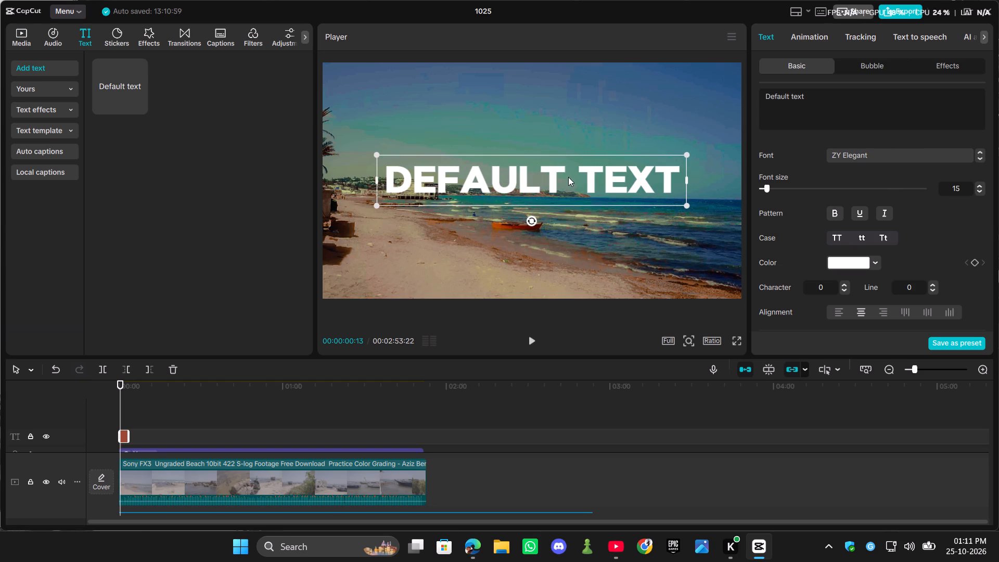
Replace the title's placeholder wording with HAWAI.
left_click(813, 101)
key("BackSpace")
key("BackSpace")
key("BackSpace")
key("BackSpace")
key("BackSpace")
key("BackSpace")
key("BackSpace")
key("BackSpace")
key("BackSpace")
key("BackSpace")
key("BackSpace")
key("BackSpace")
key("BackSpace")
key("BackSpace")
key("BackSpace")
key("BackSpace")
key("BackSpace")
key("BackSpace")
key("BackSpace")
key("BackSpace")
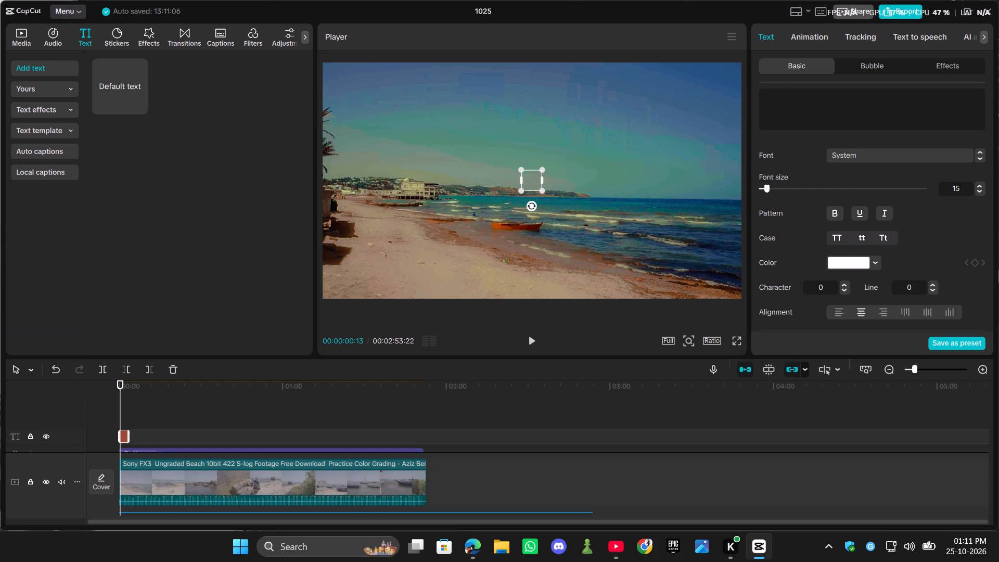
type("HAWAI")
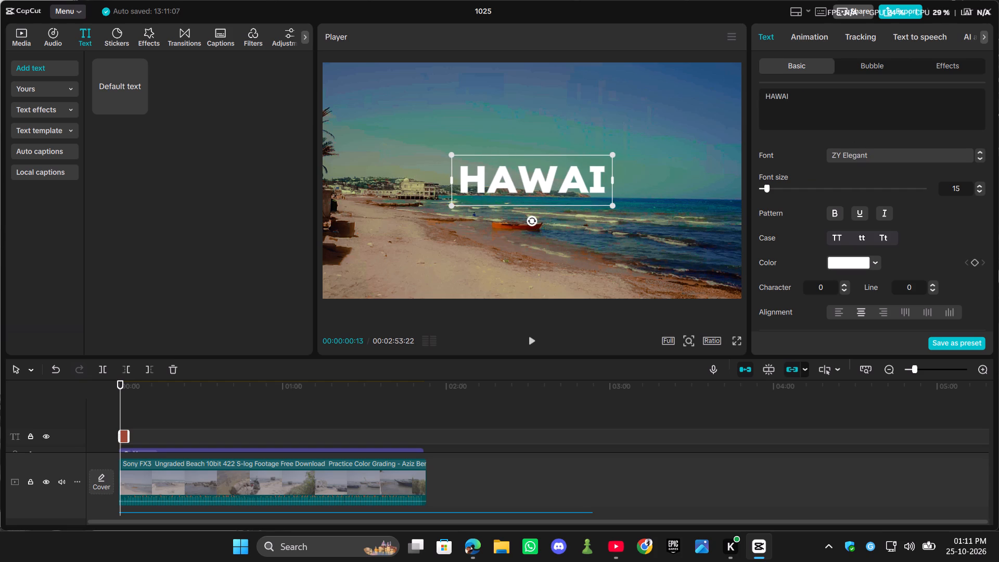
Look through the full font list for an alternative typeface for the HAWAI title.
left_click(959, 154)
left_click(868, 157)
scroll(923, 211, "down", 4)
scroll(922, 262, "down", 3)
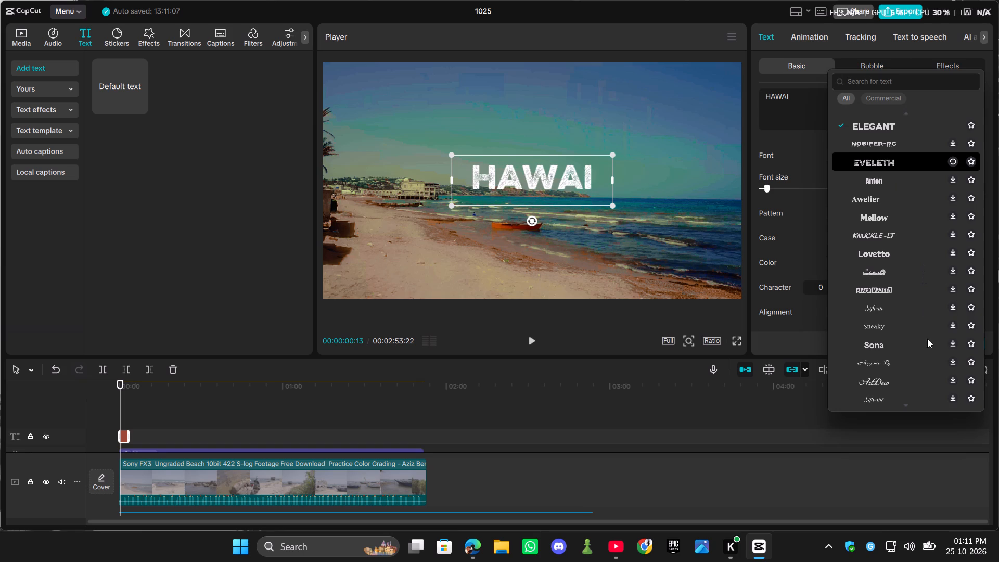
scroll(904, 141, "down", 4)
scroll(899, 224, "down", 4)
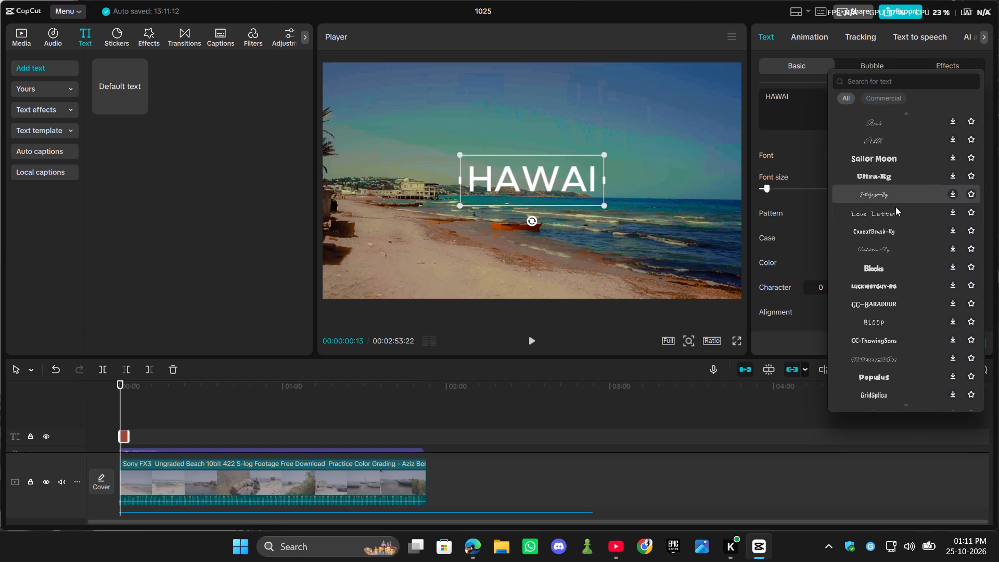
scroll(902, 256, "down", 6)
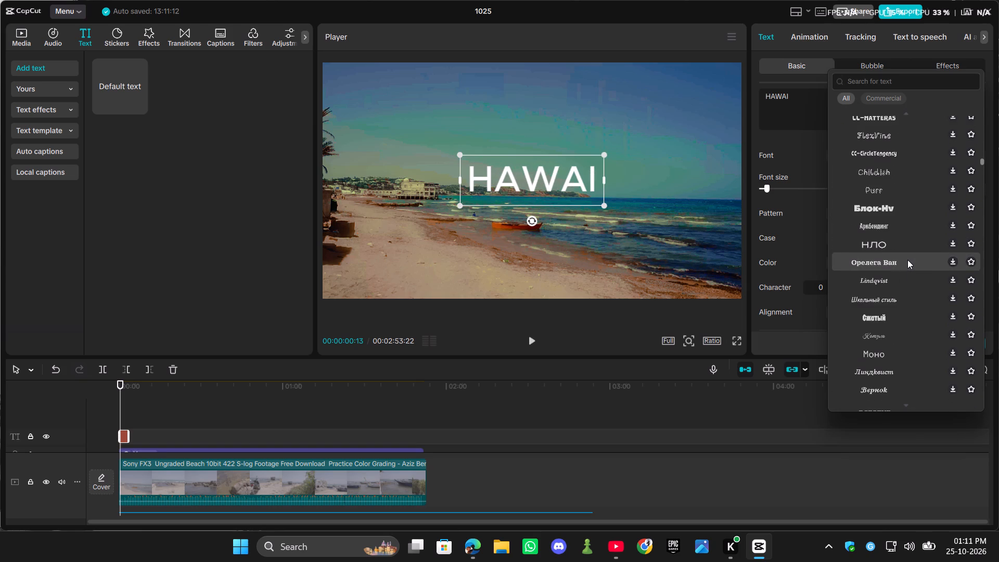
scroll(907, 260, "down", 7)
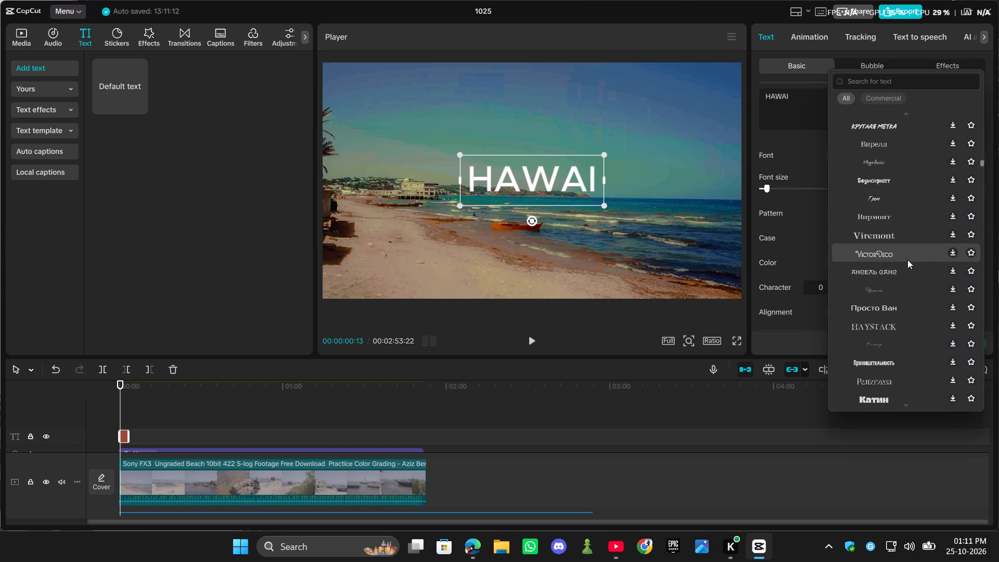
scroll(907, 260, "down", 11)
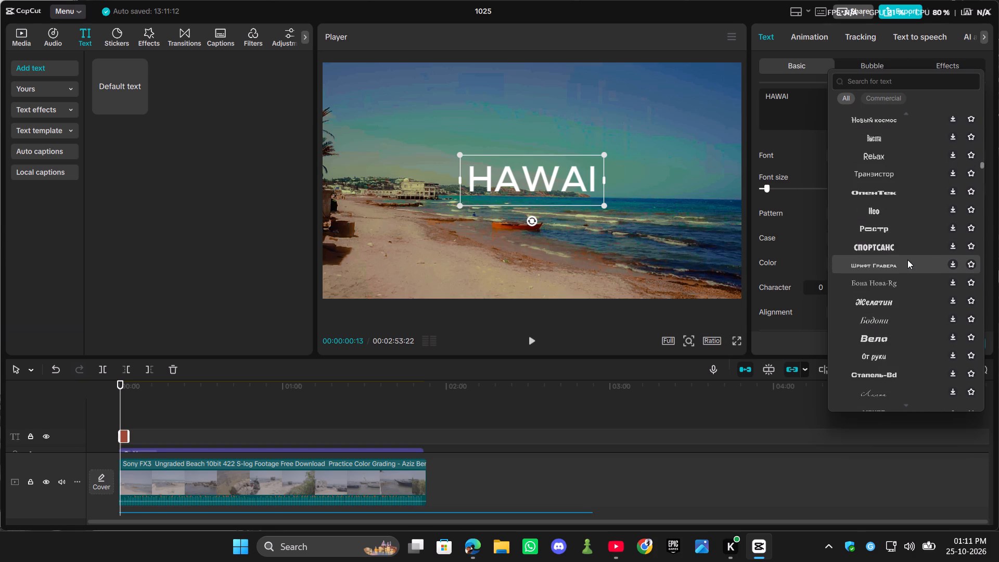
scroll(907, 260, "down", 19)
scroll(907, 260, "down", 4)
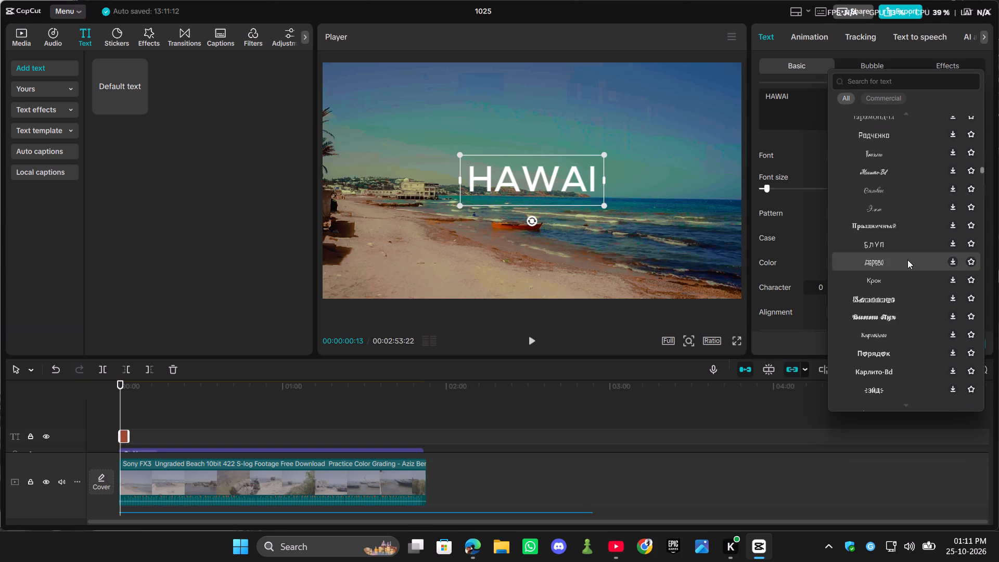
scroll(907, 260, "down", 13)
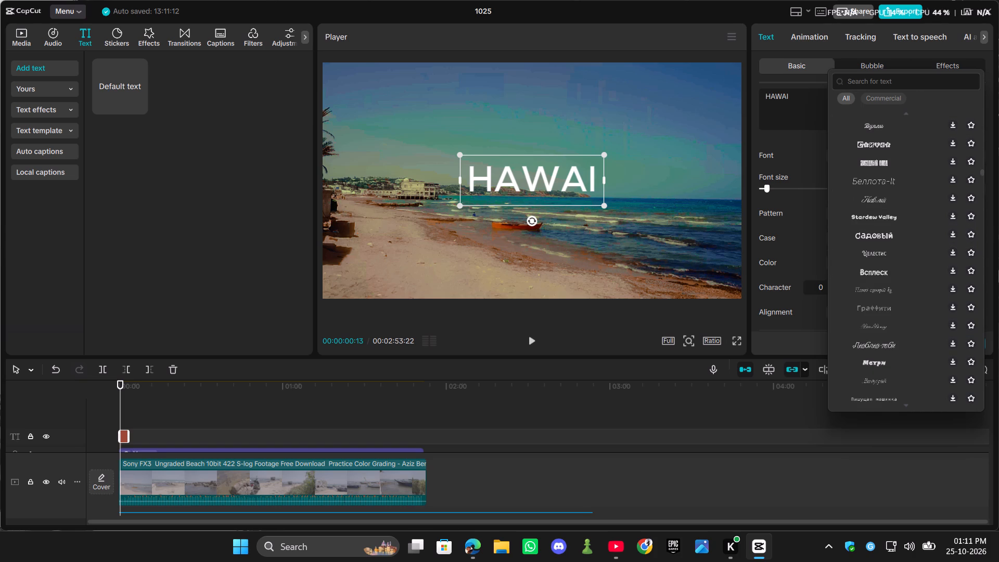
Restrict the font list to commercial fonts and set the HAWAI title's font to Eveleth.
left_click(889, 101)
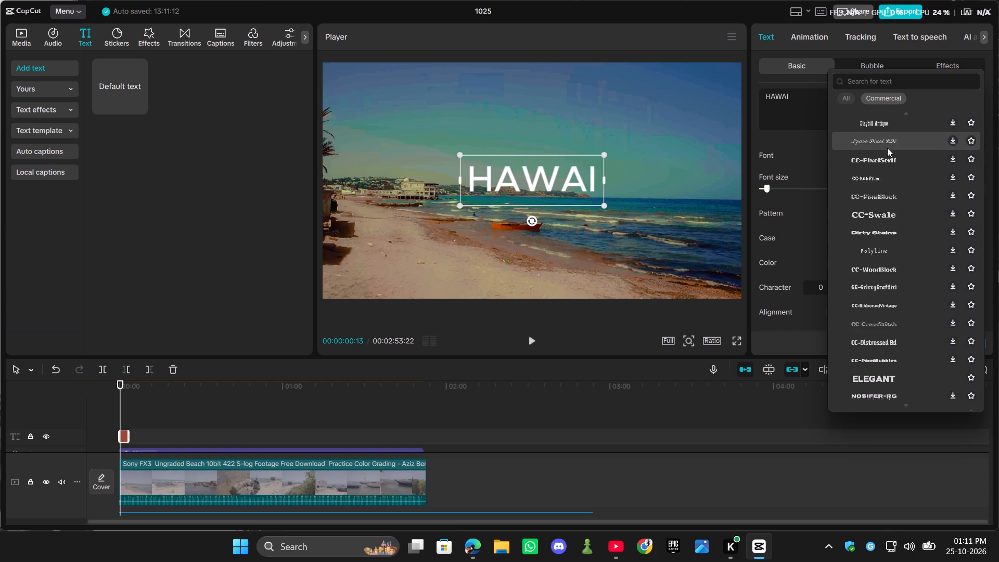
scroll(887, 148, "up", 12)
scroll(887, 148, "down", 2)
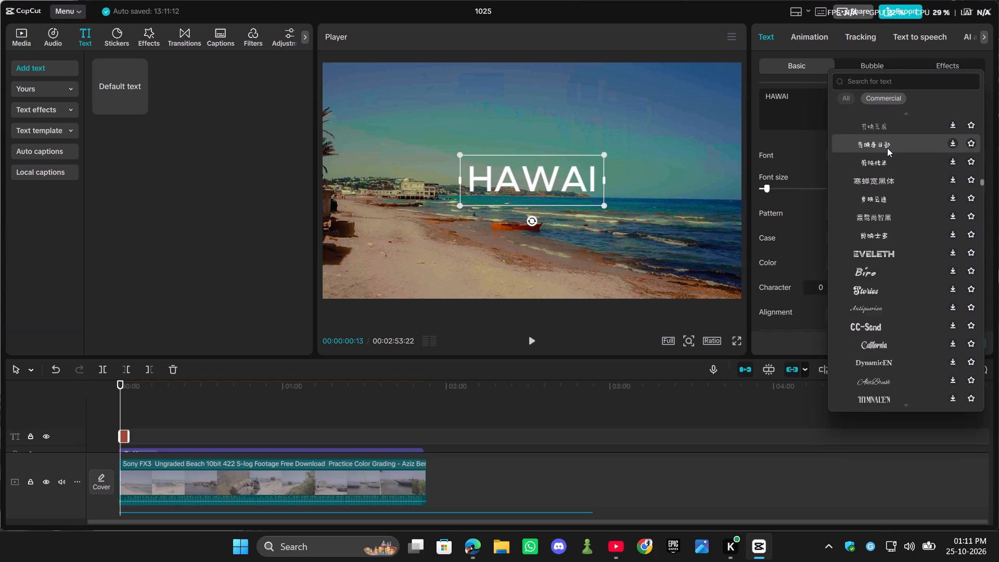
scroll(887, 148, "down", 1)
left_click(898, 193)
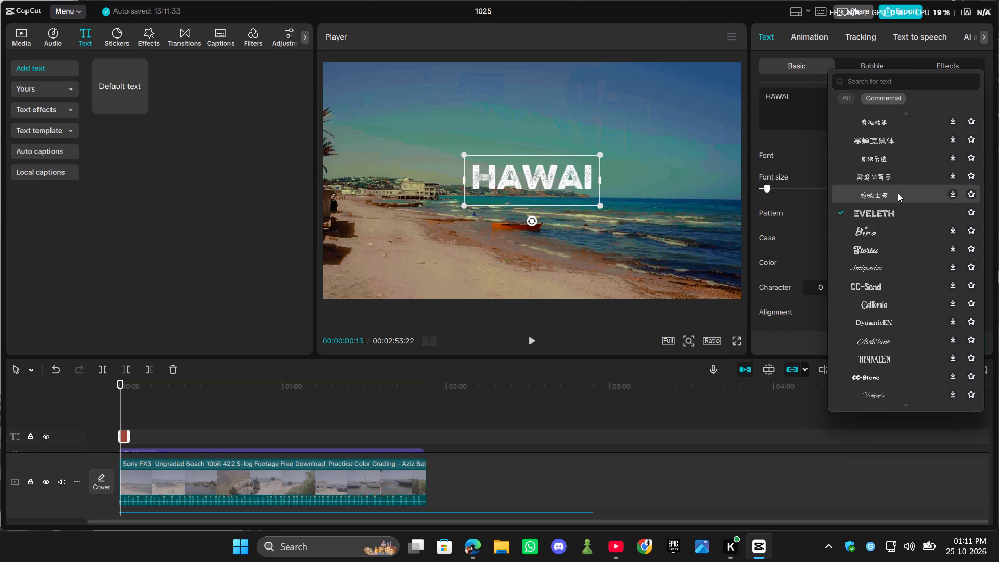
Enlarge the HAWAI title to about 215% scale and centre it horizontally in the frame, at about X 0, Y -140.
left_click_drag(581, 185, 570, 183)
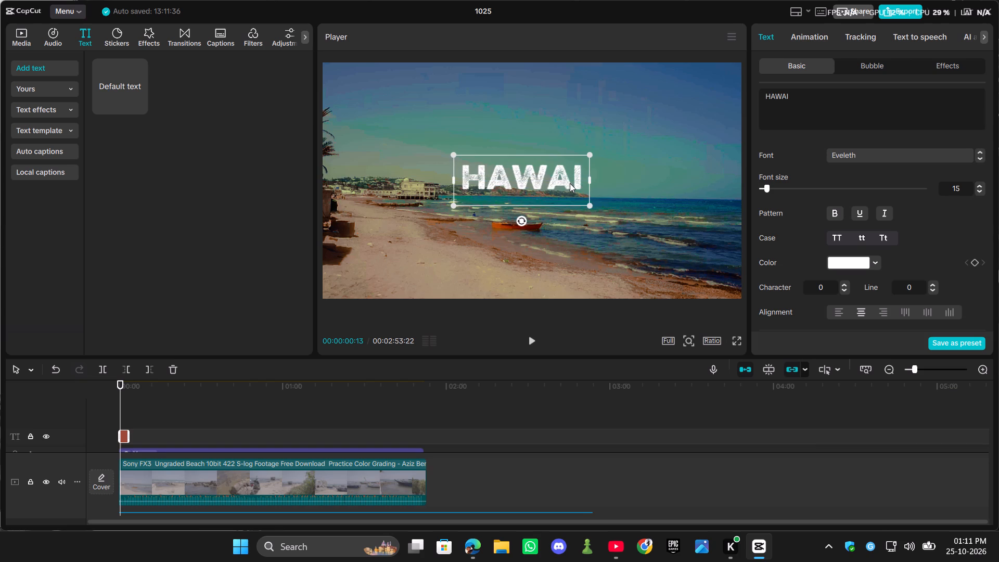
left_click_drag(570, 183, 569, 164)
left_click_drag(588, 185, 624, 227)
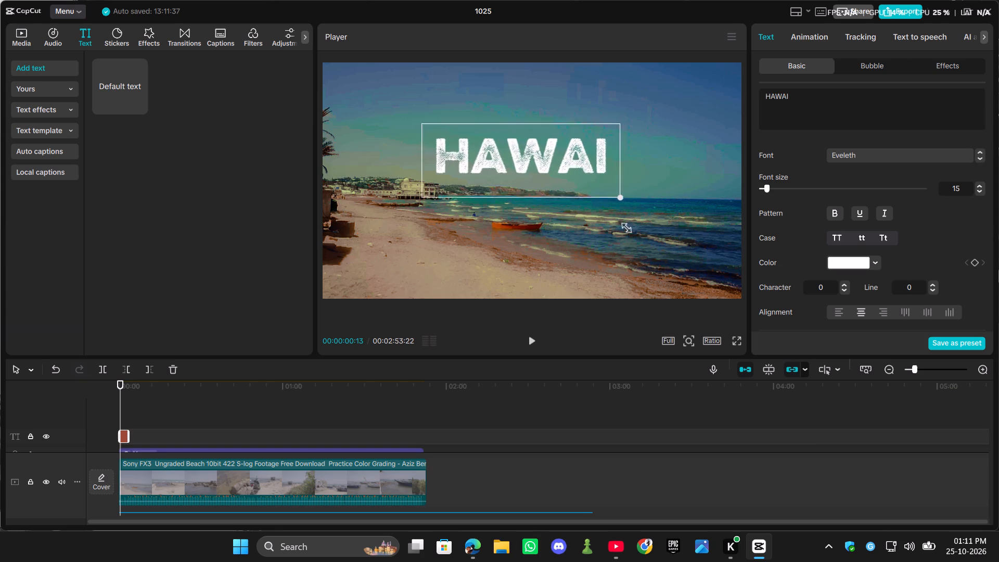
left_click_drag(624, 227, 646, 243)
left_click_drag(622, 178, 625, 169)
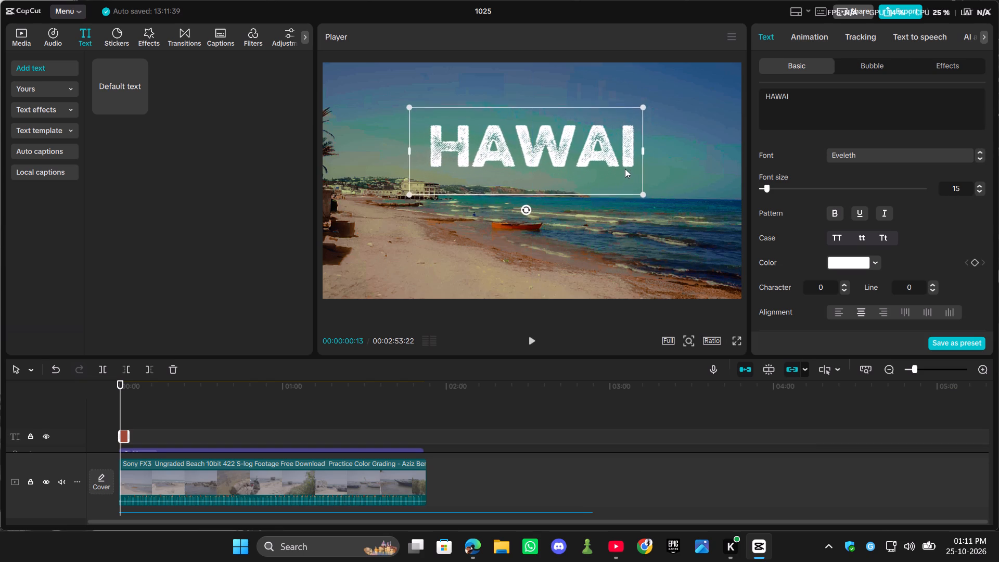
left_click_drag(625, 169, 635, 216)
left_click_drag(414, 153, 354, 126)
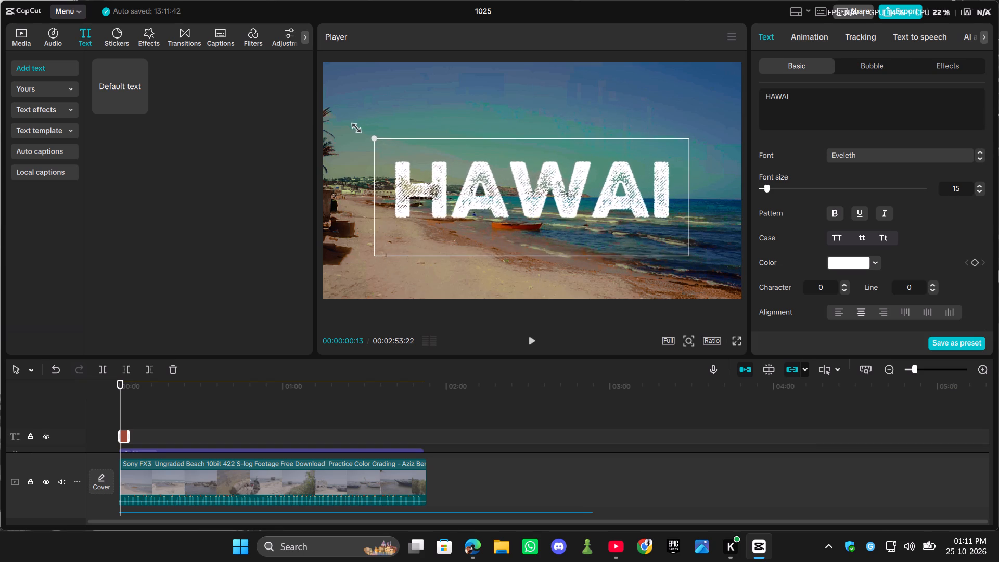
left_click_drag(354, 126, 369, 134)
left_click_drag(529, 210, 529, 211)
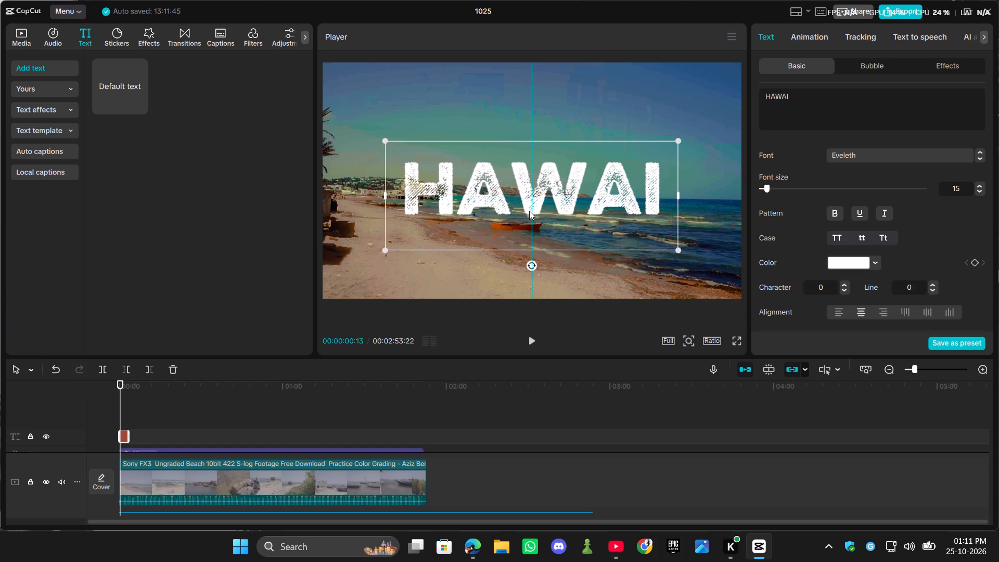
left_click_drag(529, 211, 529, 215)
left_click_drag(539, 202, 539, 208)
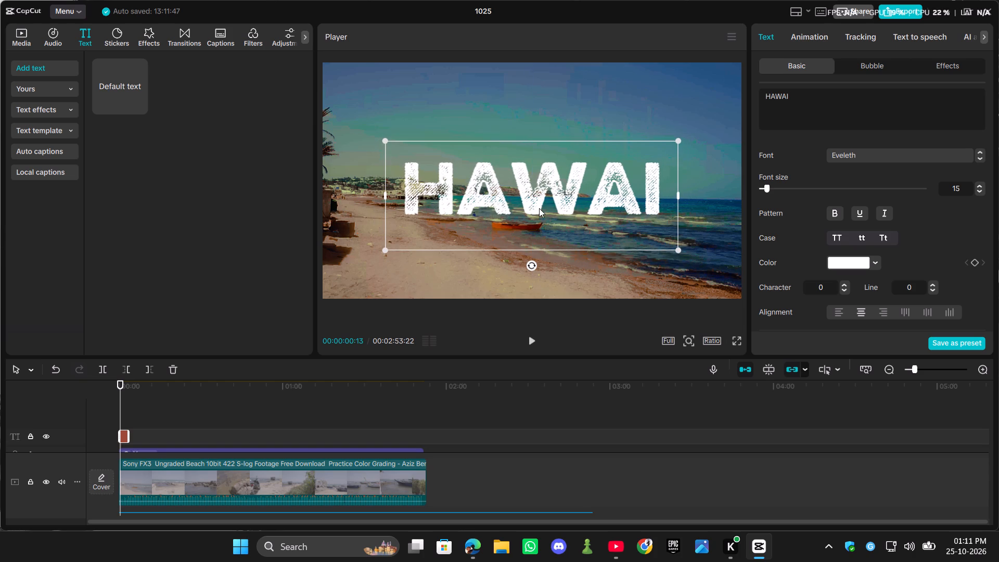
left_click(539, 209)
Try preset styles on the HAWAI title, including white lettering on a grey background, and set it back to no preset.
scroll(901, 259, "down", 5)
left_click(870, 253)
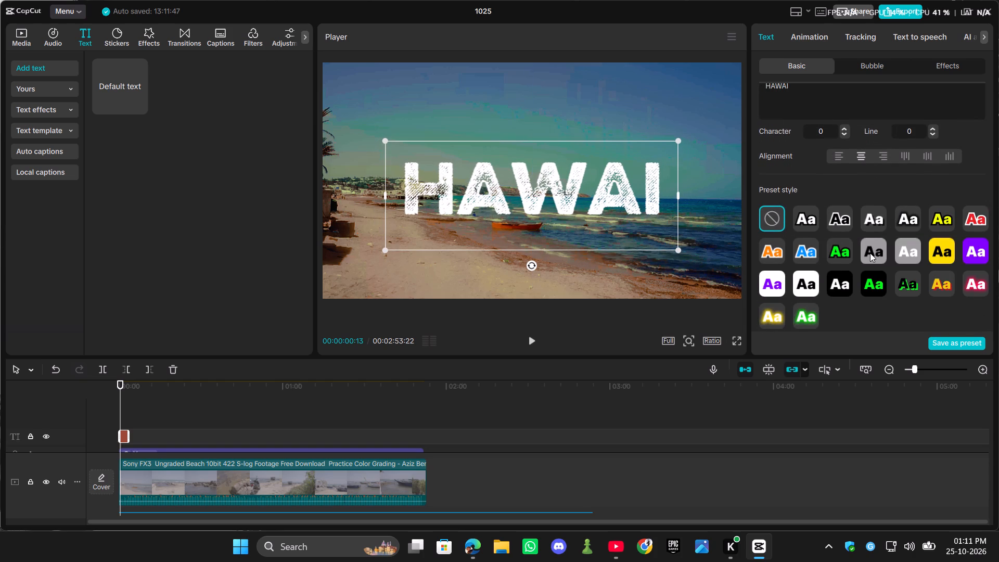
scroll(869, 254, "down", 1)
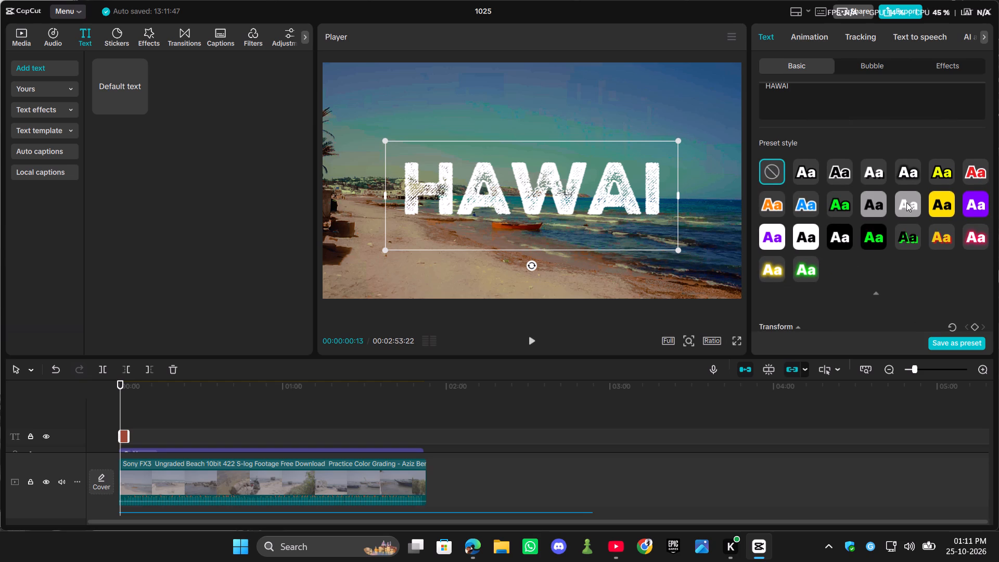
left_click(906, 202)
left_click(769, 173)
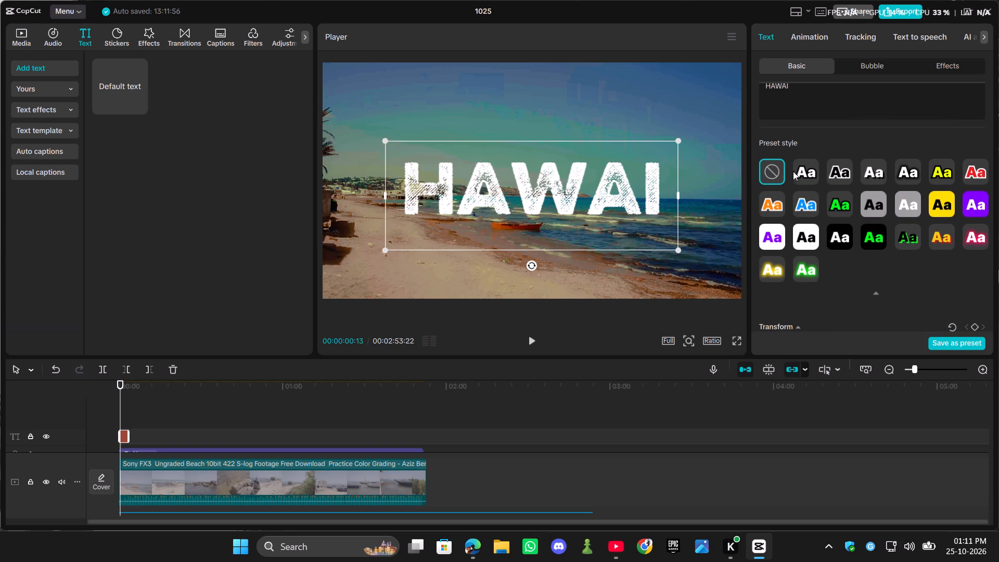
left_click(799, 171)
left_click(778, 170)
Examine the title's remaining style settings, including Transform, Blend, Stroke, Background, Glow, Shadow and Curve.
scroll(870, 252, "down", 1)
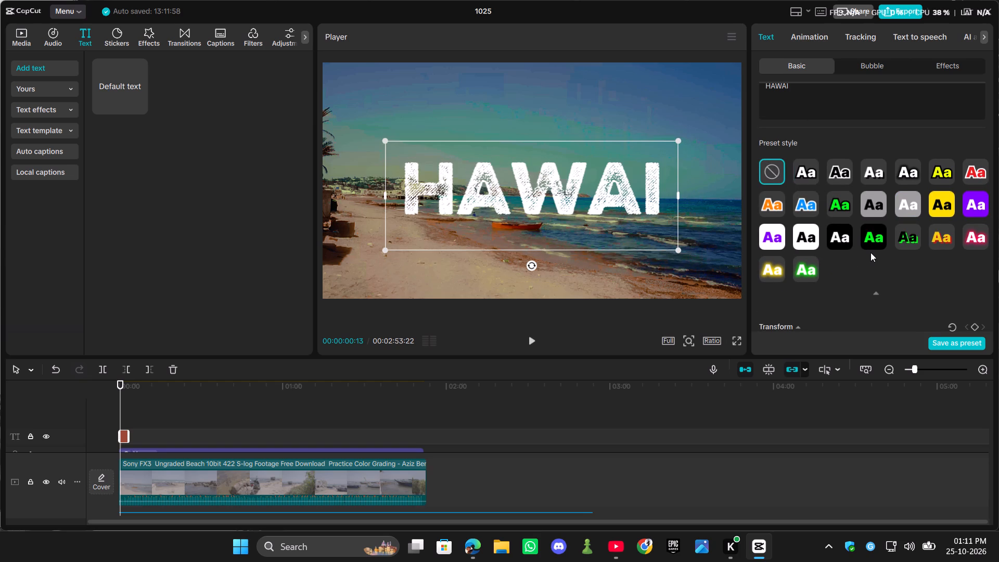
scroll(870, 252, "down", 3)
scroll(828, 238, "down", 5)
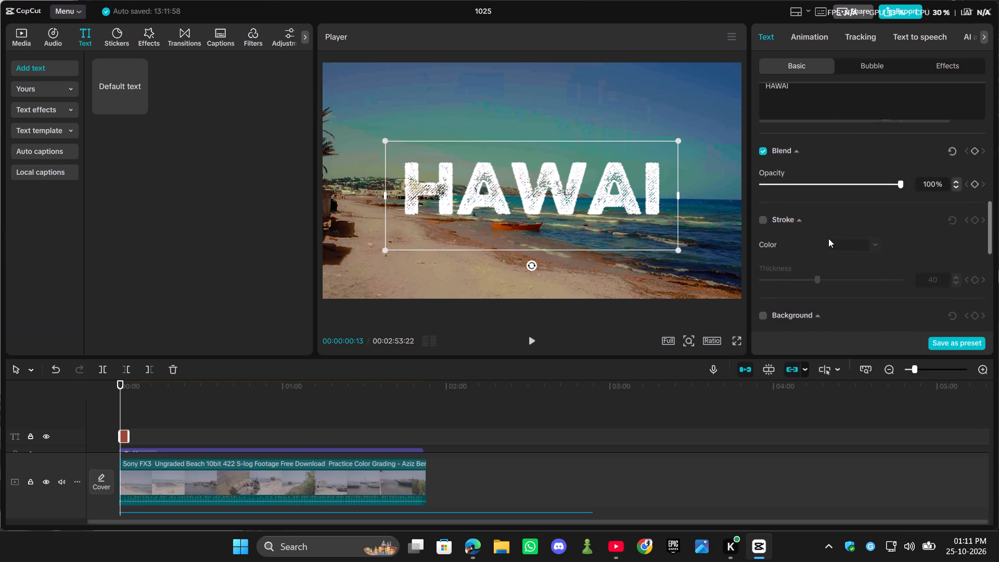
scroll(804, 245, "down", 5)
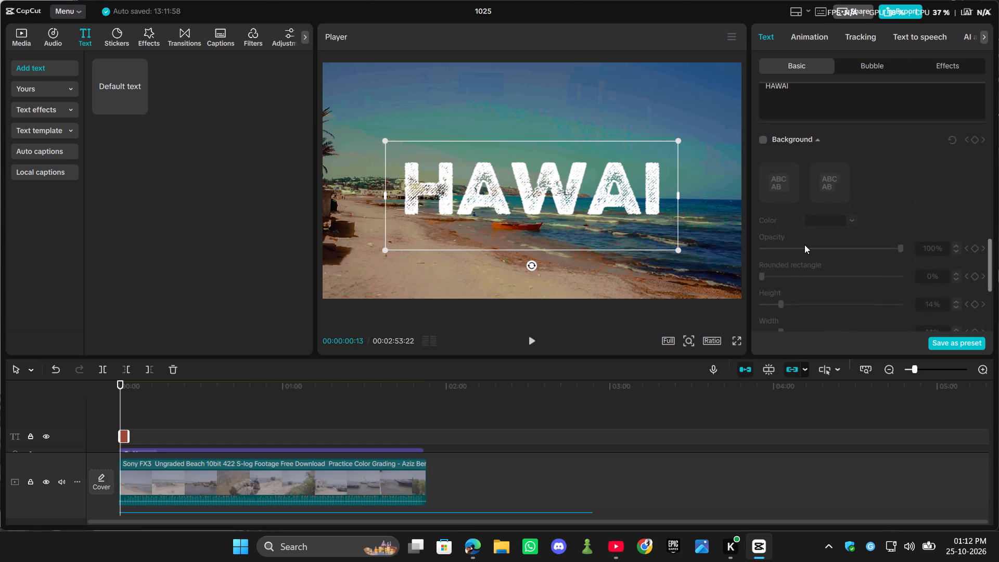
scroll(804, 245, "down", 4)
scroll(804, 245, "up", 2)
scroll(804, 245, "down", 4)
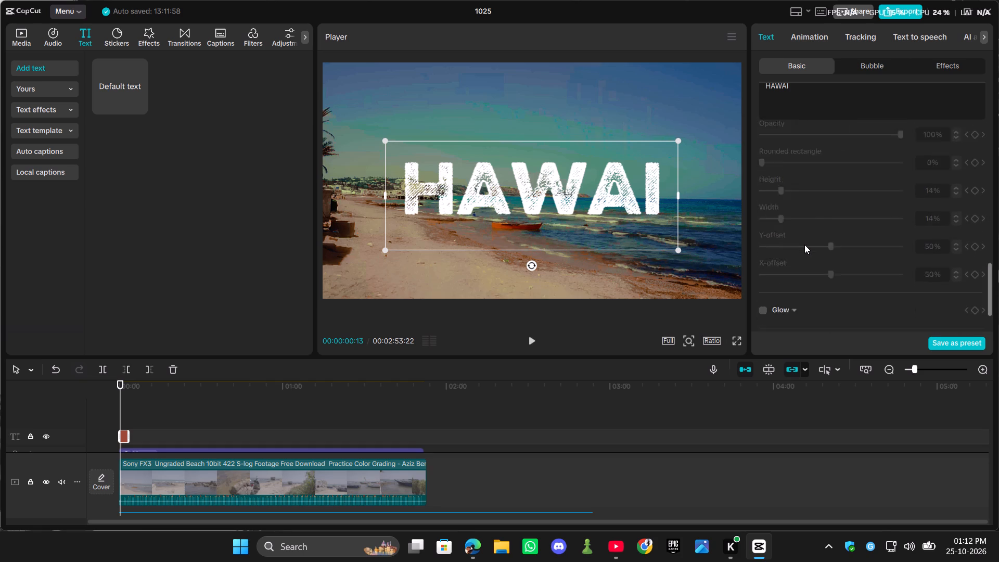
scroll(804, 245, "down", 4)
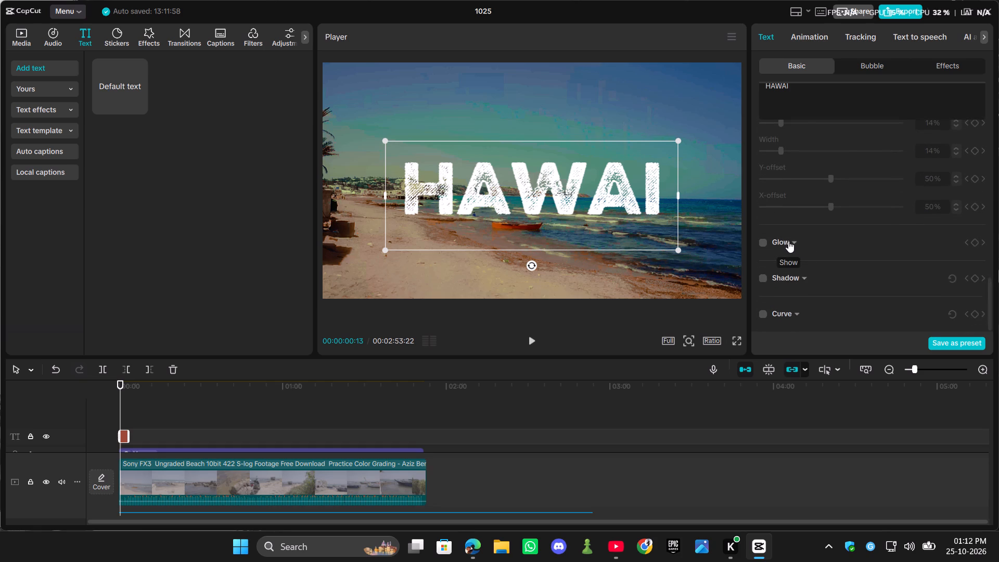
left_click(788, 241)
scroll(793, 253, "down", 4)
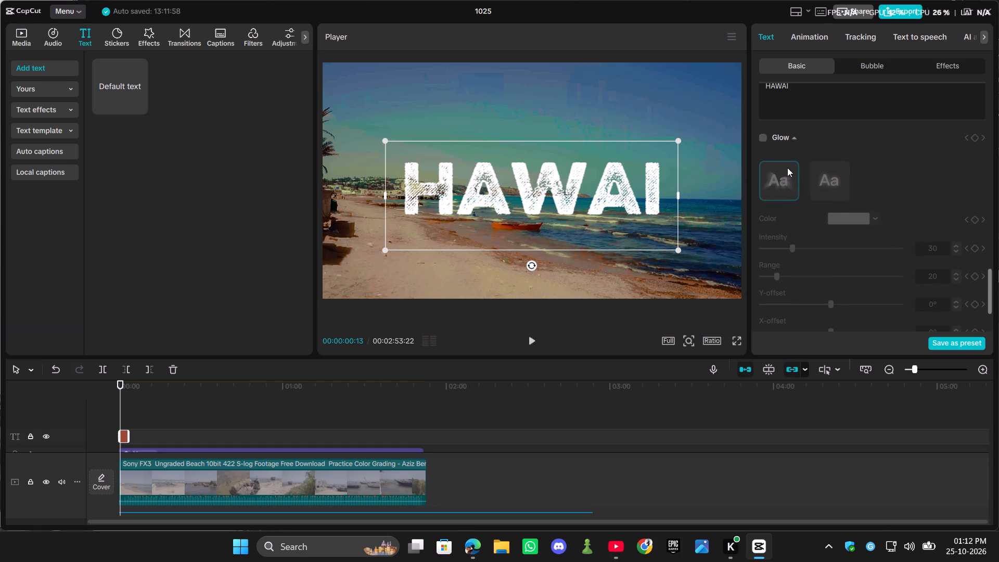
left_click(791, 143)
scroll(821, 218, "down", 3)
scroll(821, 220, "up", 8)
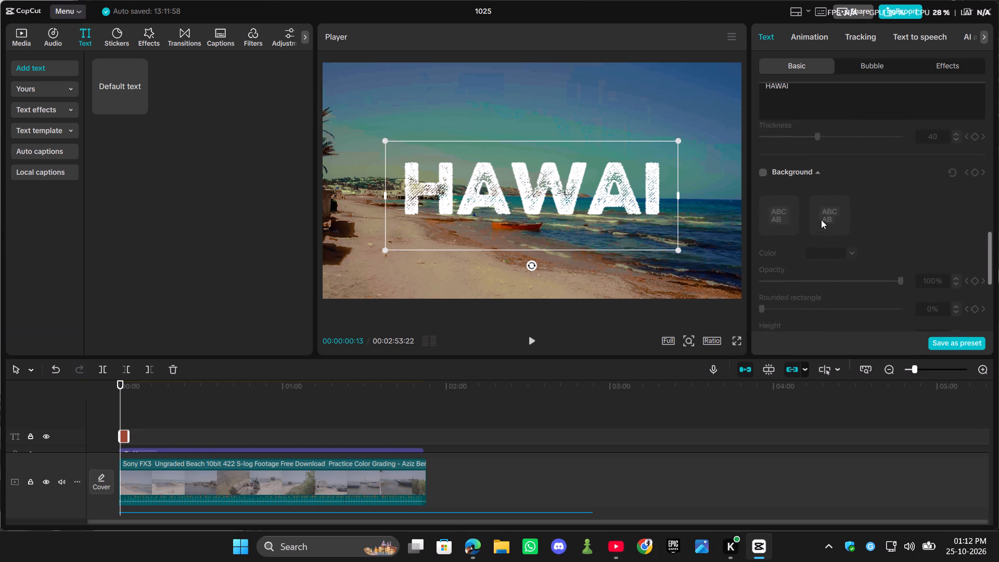
scroll(821, 220, "up", 8)
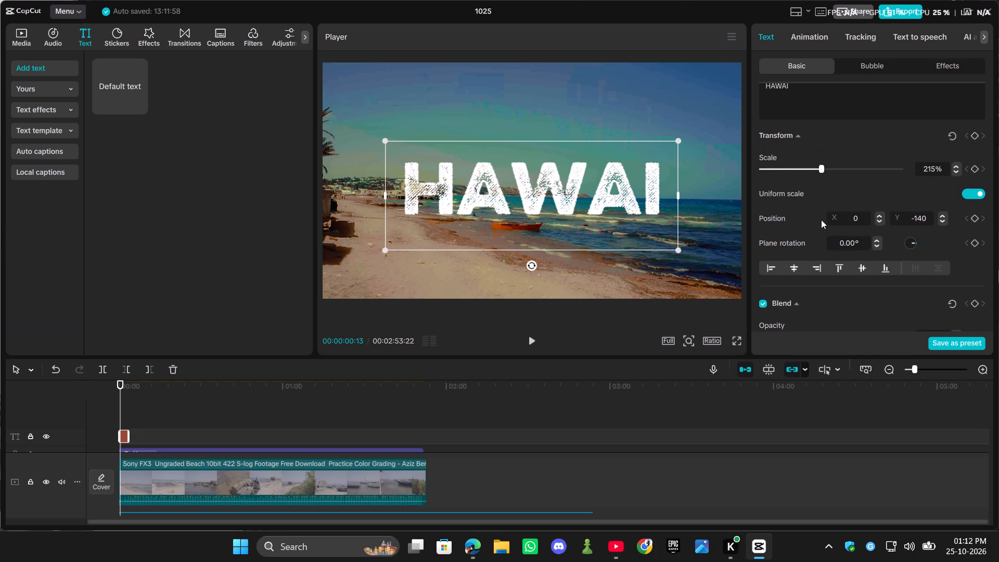
scroll(822, 220, "up", 2)
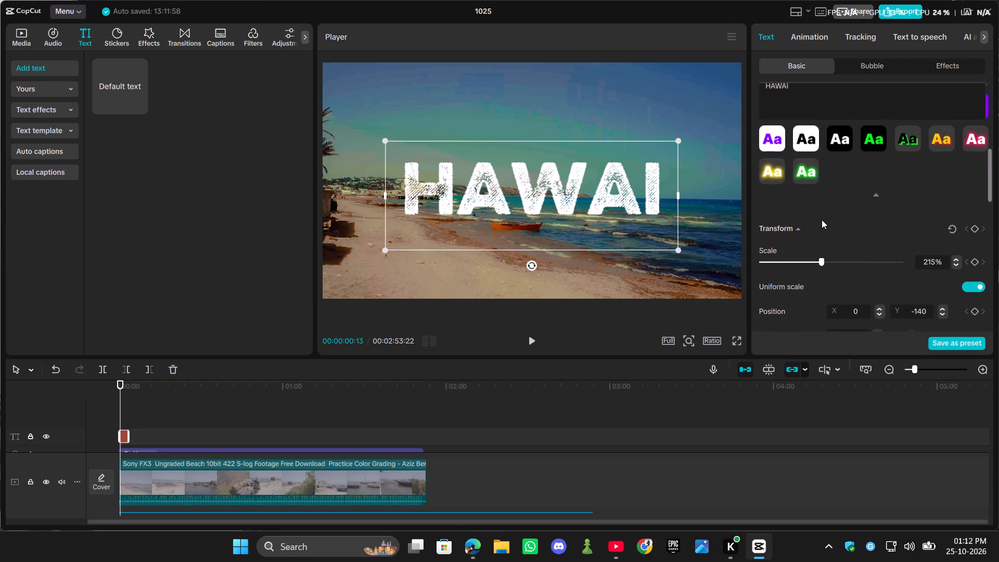
Lower the HAWAI title's blend opacity to 0%.
scroll(822, 220, "down", 4)
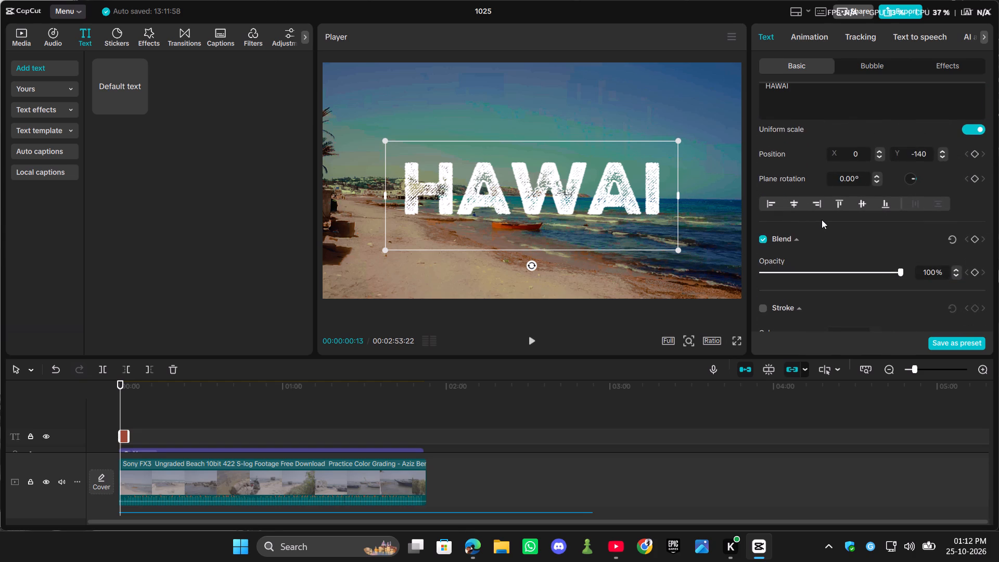
scroll(822, 220, "down", 1)
left_click_drag(898, 223, 831, 219)
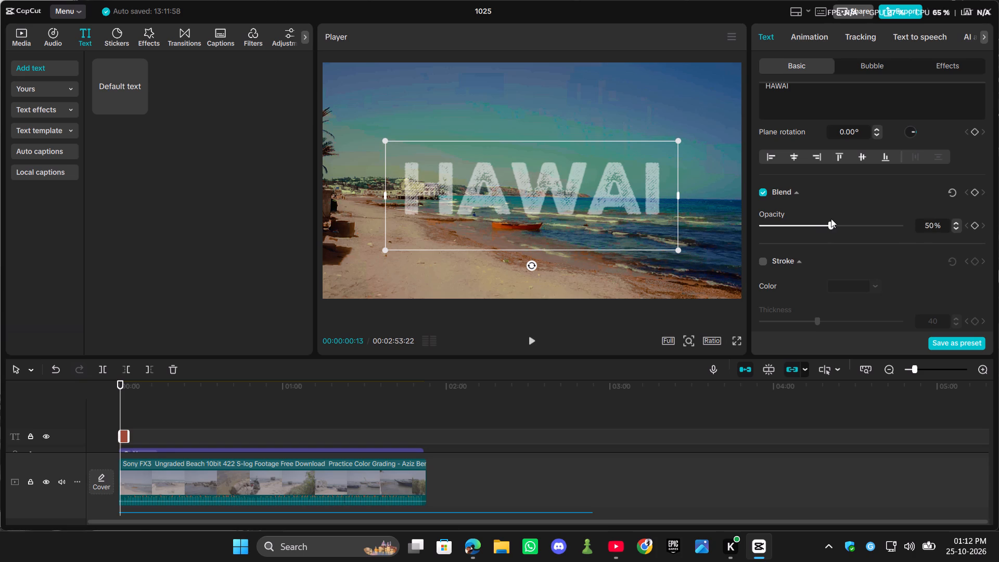
left_click_drag(831, 219, 819, 230)
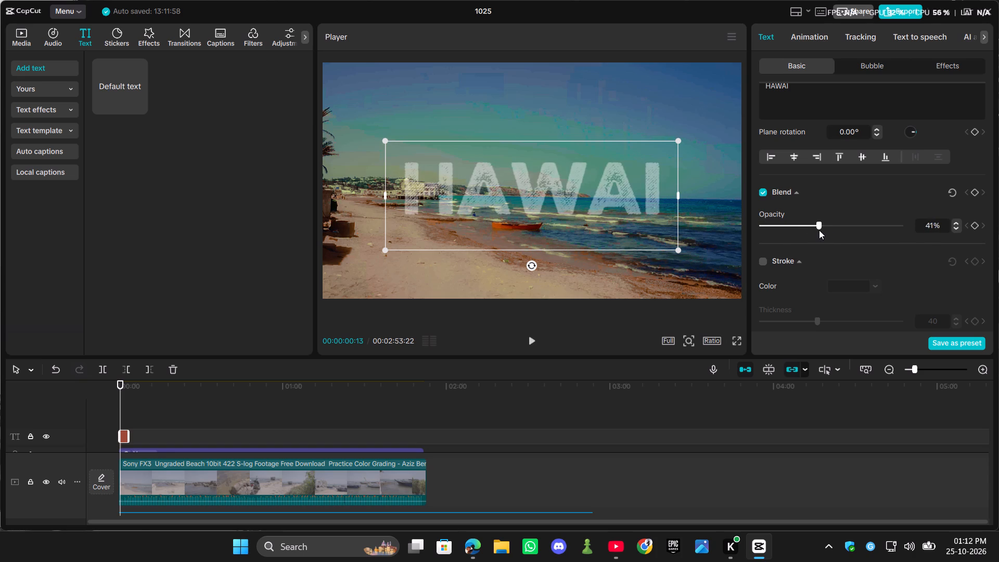
left_click_drag(819, 230, 801, 235)
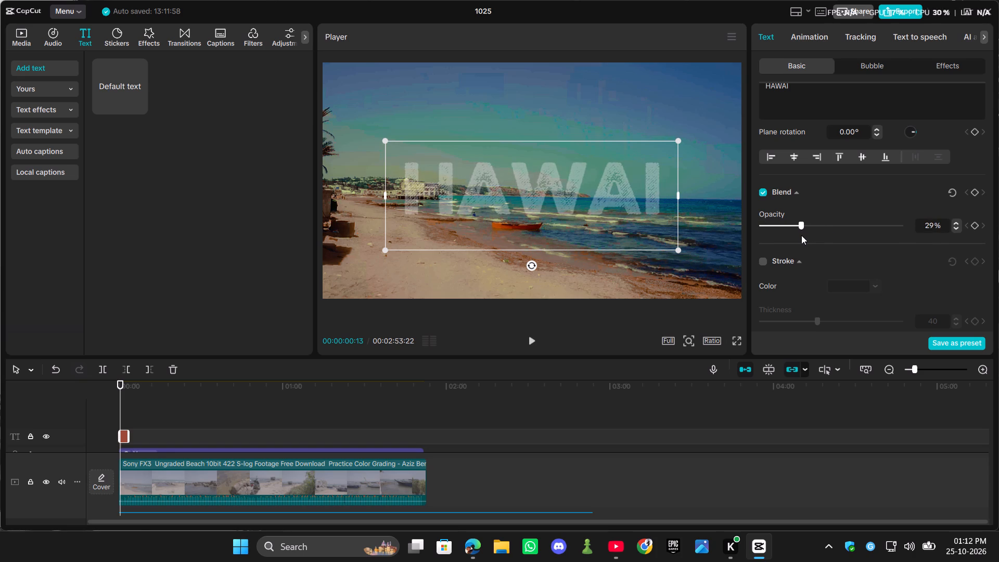
left_click_drag(801, 235, 750, 233)
Extend the HAWAI title clip on the timeline so that it ends at about 7 seconds.
left_click_drag(129, 431, 130, 432)
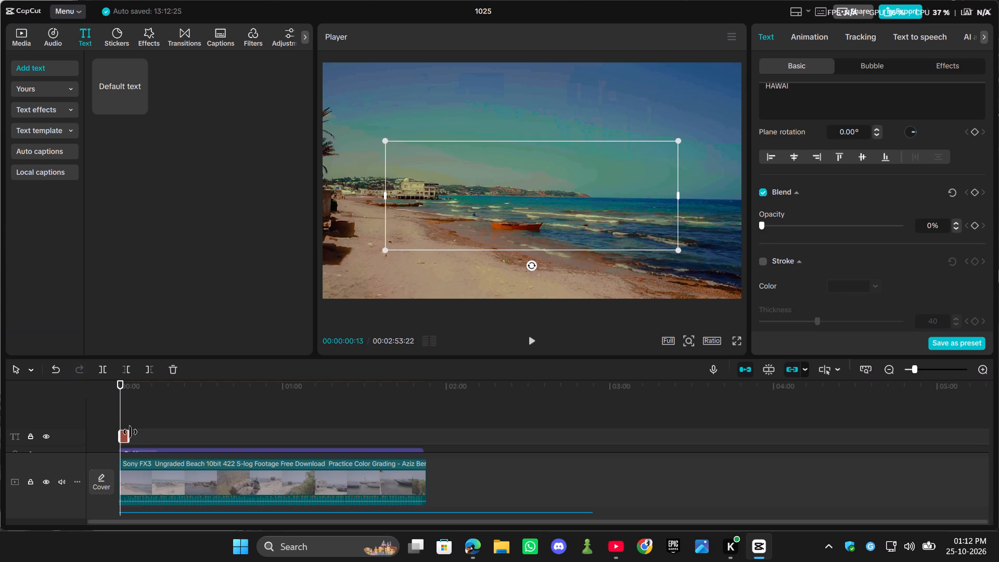
left_click_drag(130, 432, 139, 439)
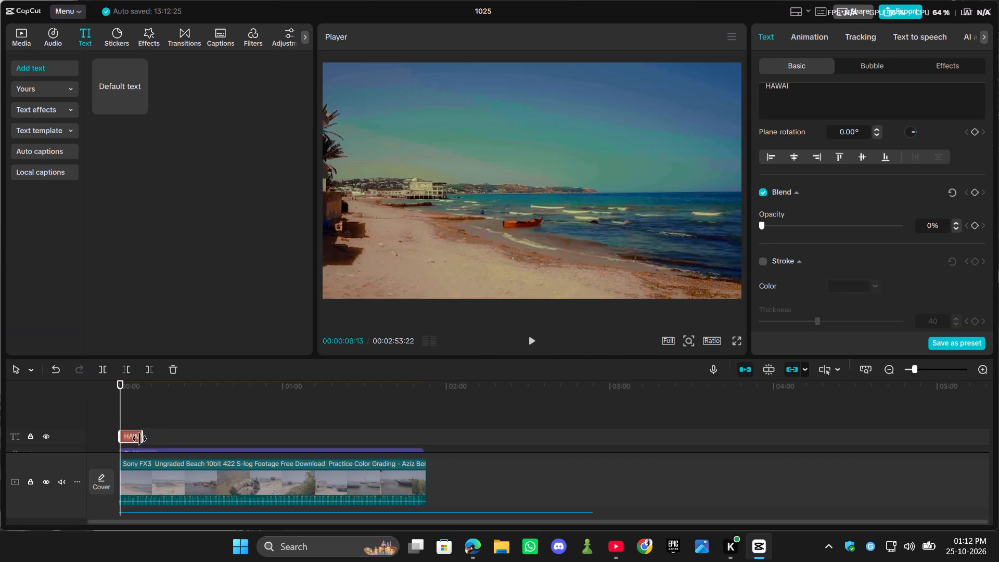
left_click_drag(139, 439, 137, 439)
left_click_drag(139, 437, 133, 439)
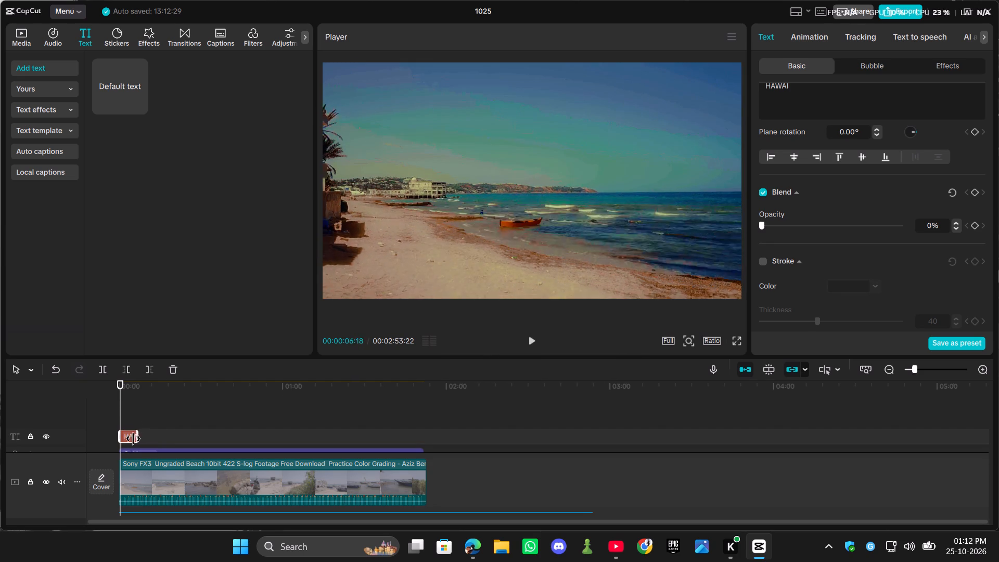
left_click_drag(133, 439, 120, 440)
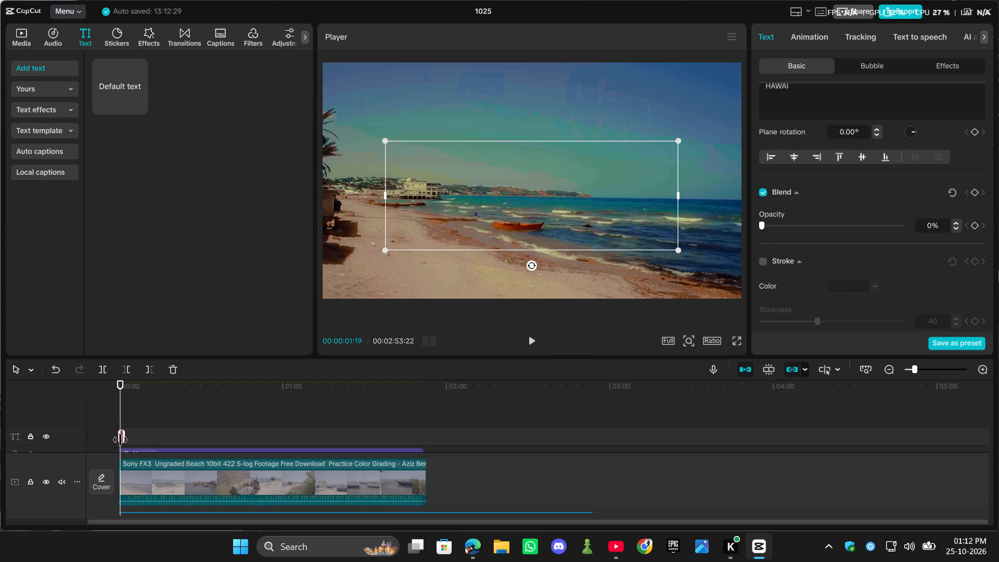
left_click_drag(120, 440, 130, 441)
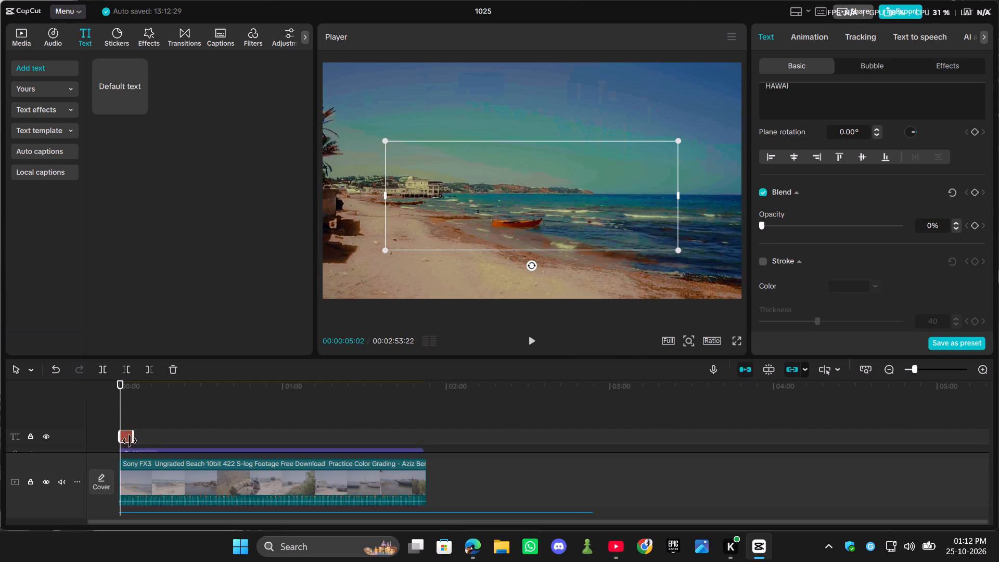
left_click_drag(130, 441, 138, 443)
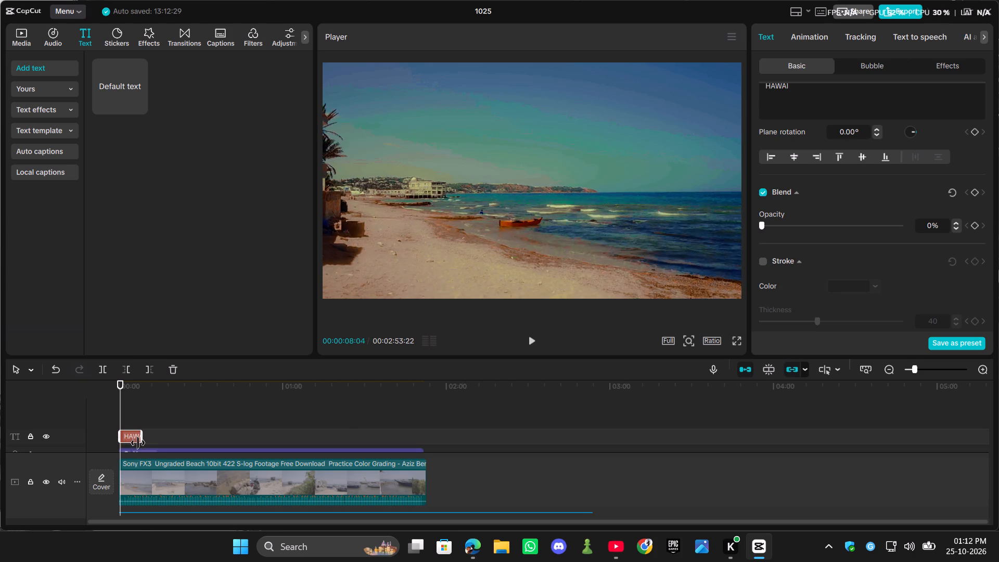
left_click_drag(138, 443, 140, 445)
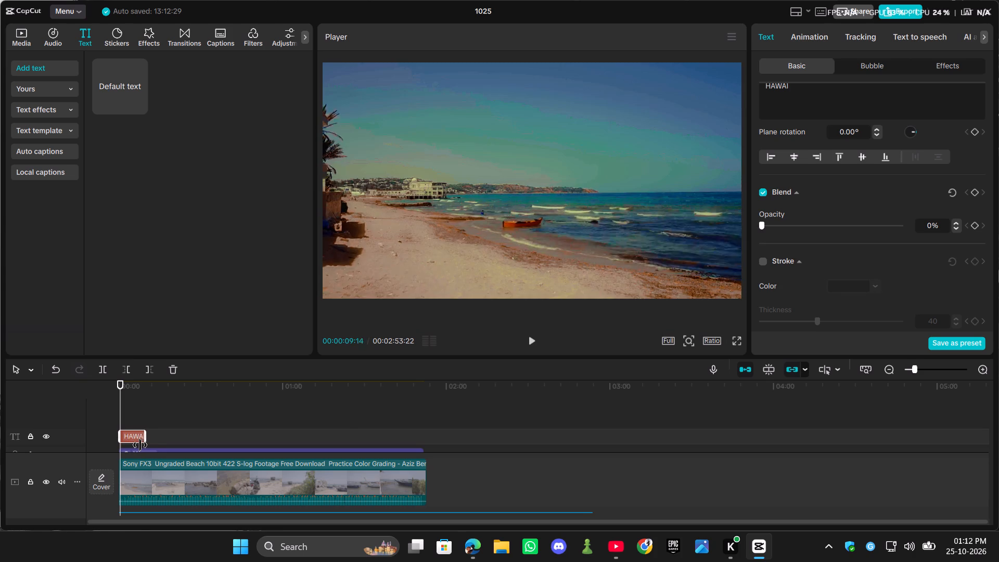
left_click_drag(140, 445, 135, 445)
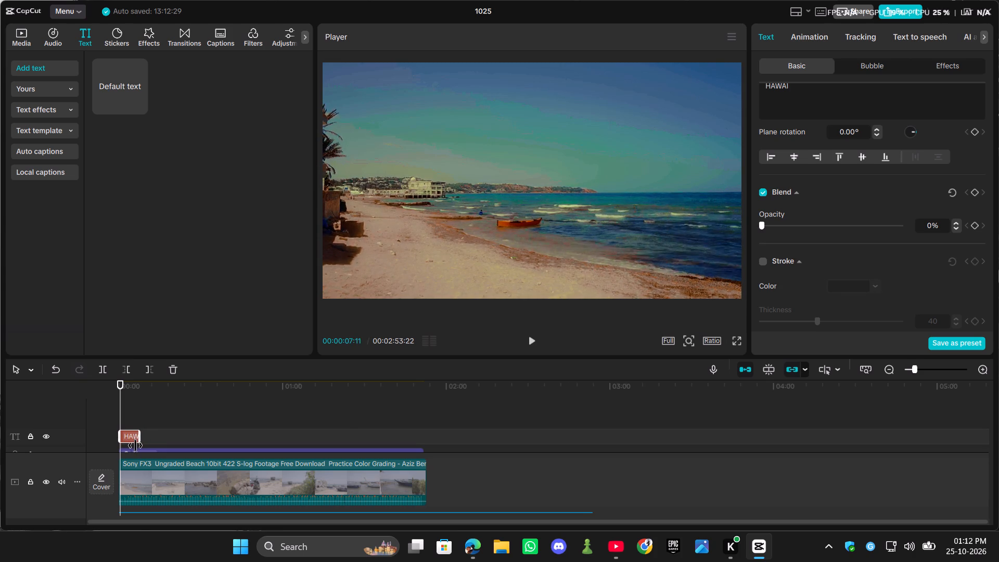
left_click_drag(135, 445, 134, 445)
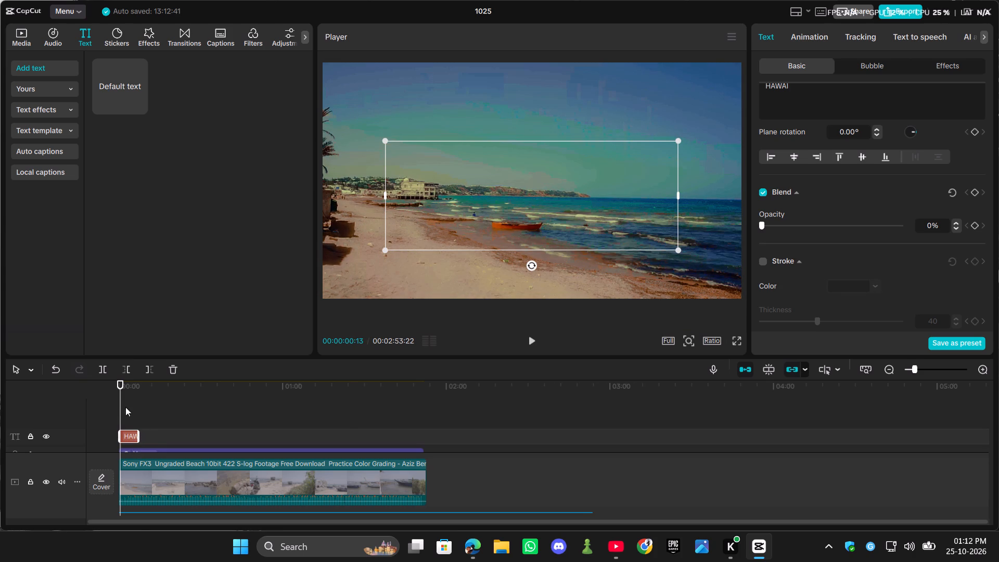
Add a 0% opacity keyframe at the start of the HAWAI title, at 00:00:00:13.
scroll(150, 417, "down", 2)
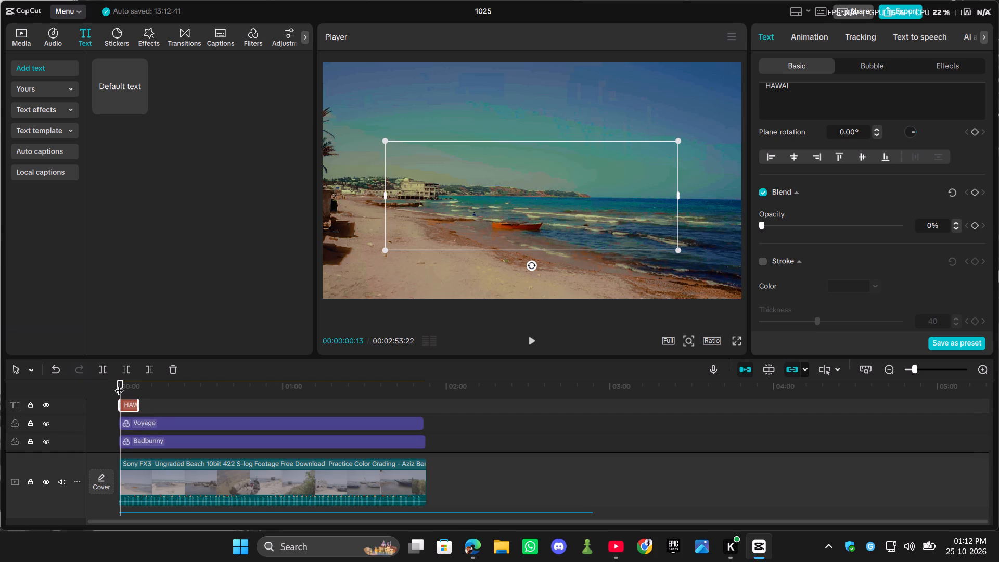
left_click_drag(119, 384, 149, 389)
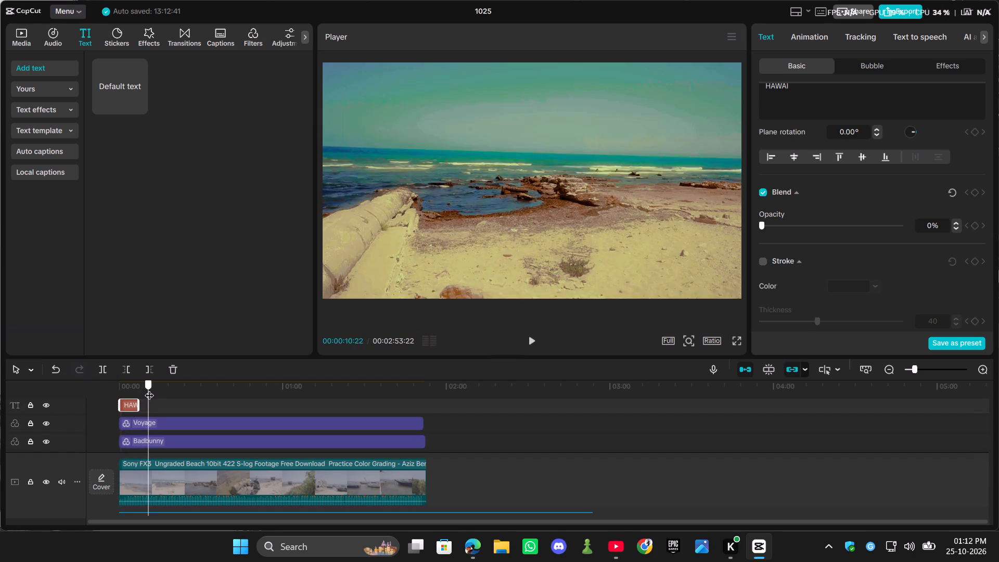
left_click_drag(149, 389, 118, 391)
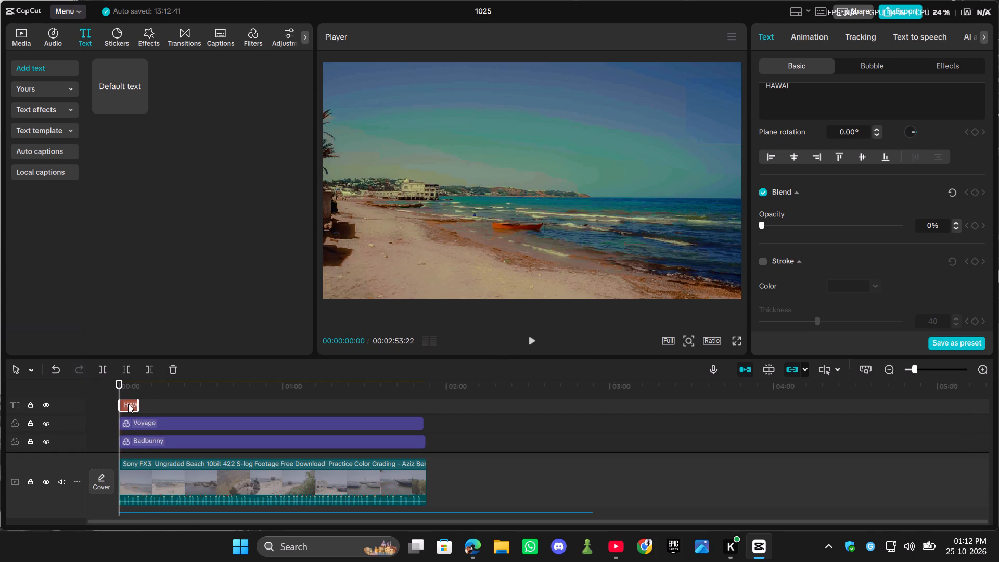
scroll(885, 239, "up", 1)
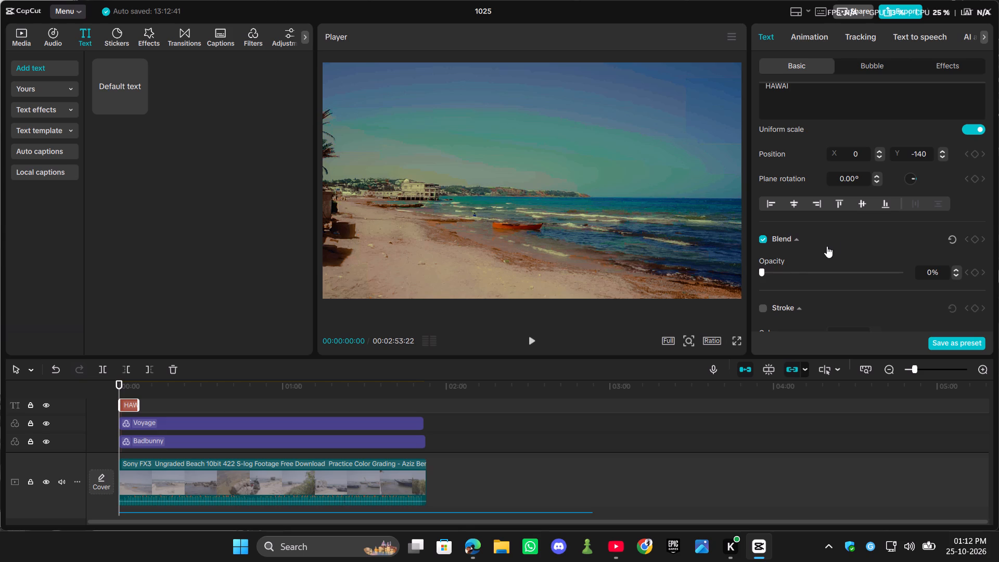
scroll(831, 241, "up", 8)
scroll(843, 239, "down", 7)
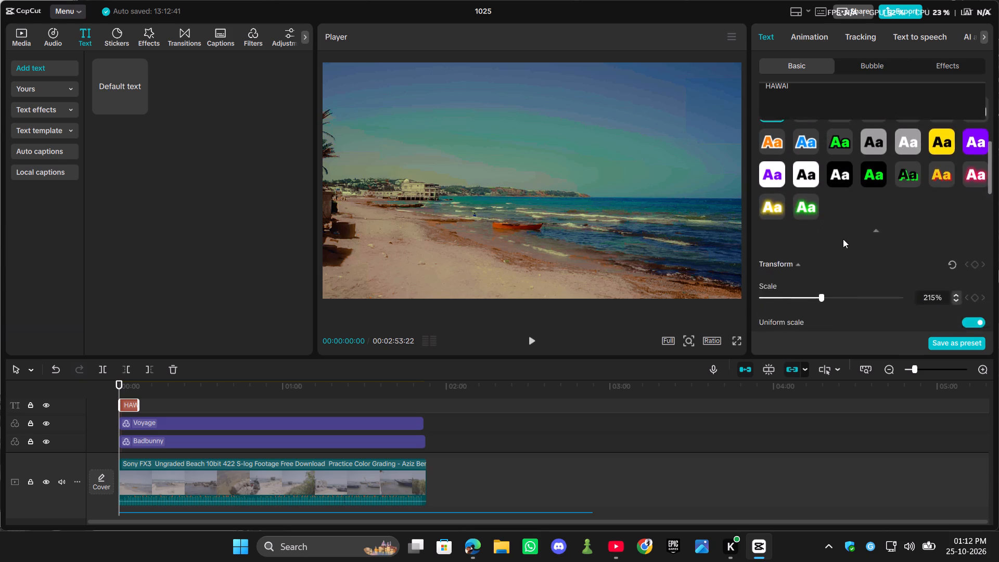
scroll(843, 239, "down", 6)
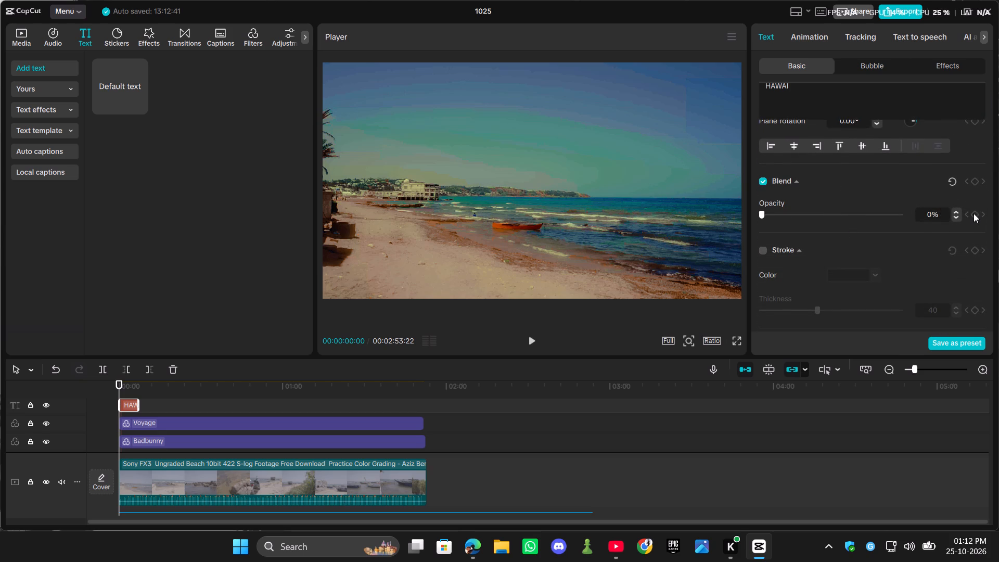
left_click(974, 212)
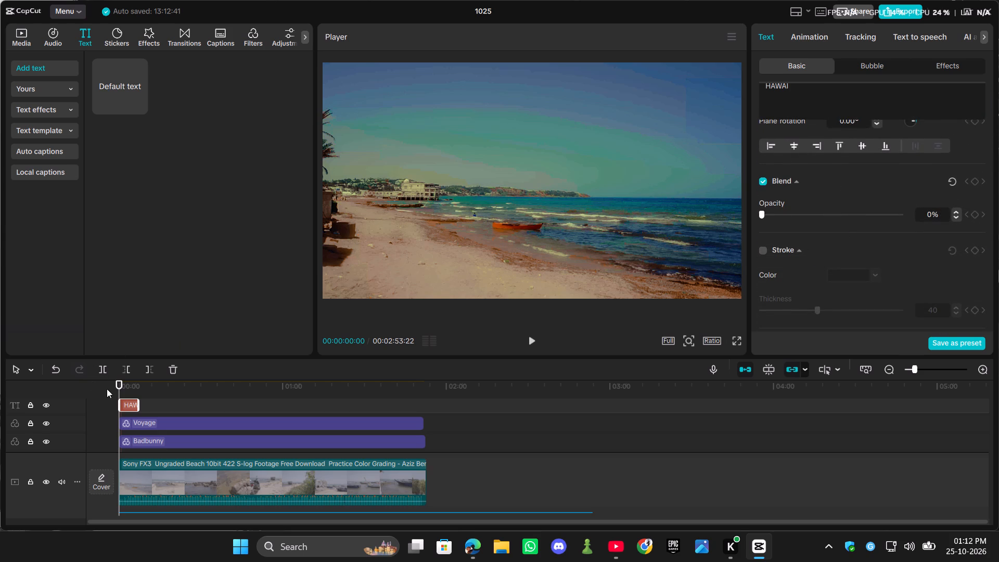
left_click(119, 386)
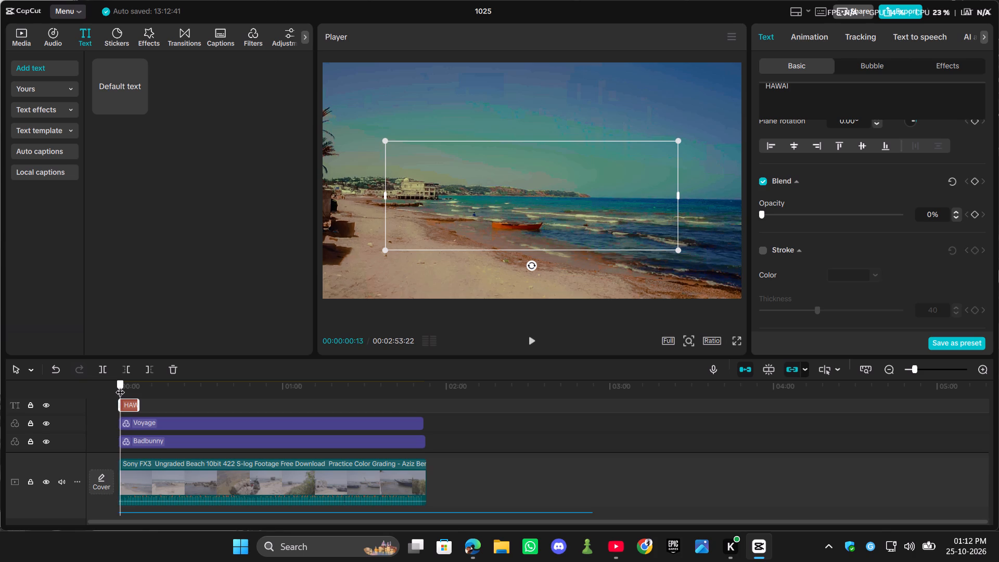
left_click(976, 212)
Raise the HAWAI title's opacity to 93% at 00:00:06:28, near the clip's end, as the closing keyframe of the fade-in.
left_click_drag(119, 385, 120, 385)
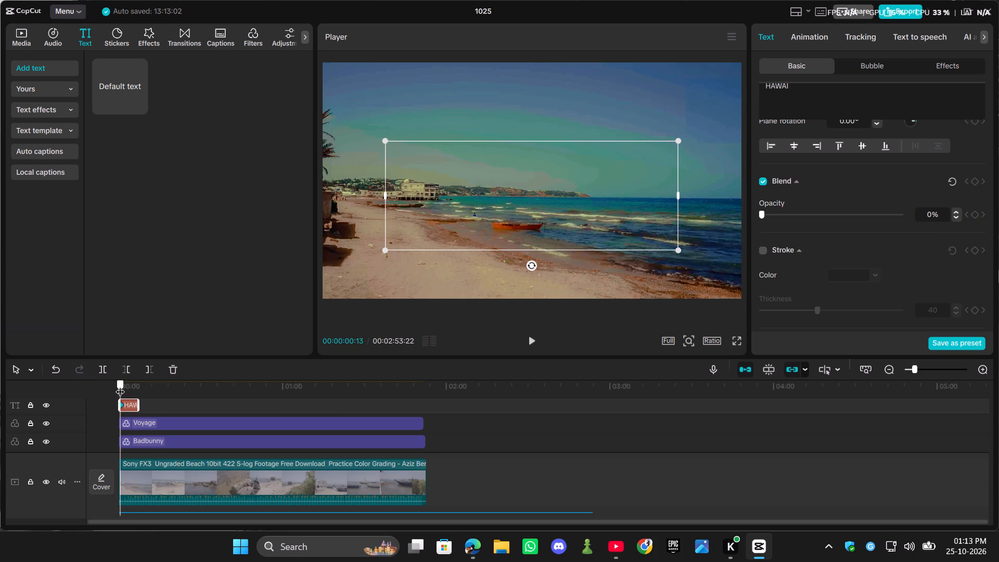
left_click_drag(120, 385, 138, 388)
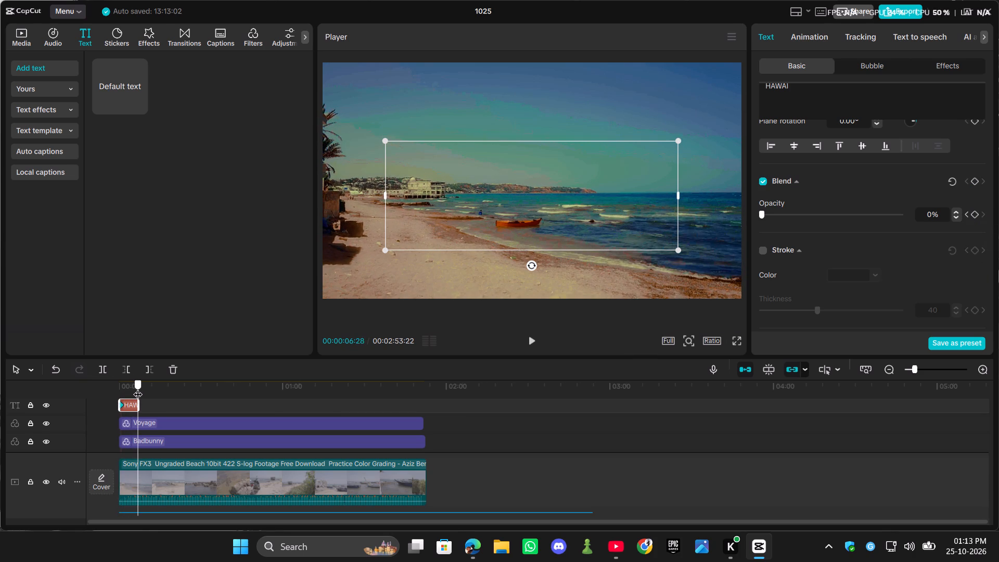
left_click_drag(138, 388, 138, 389)
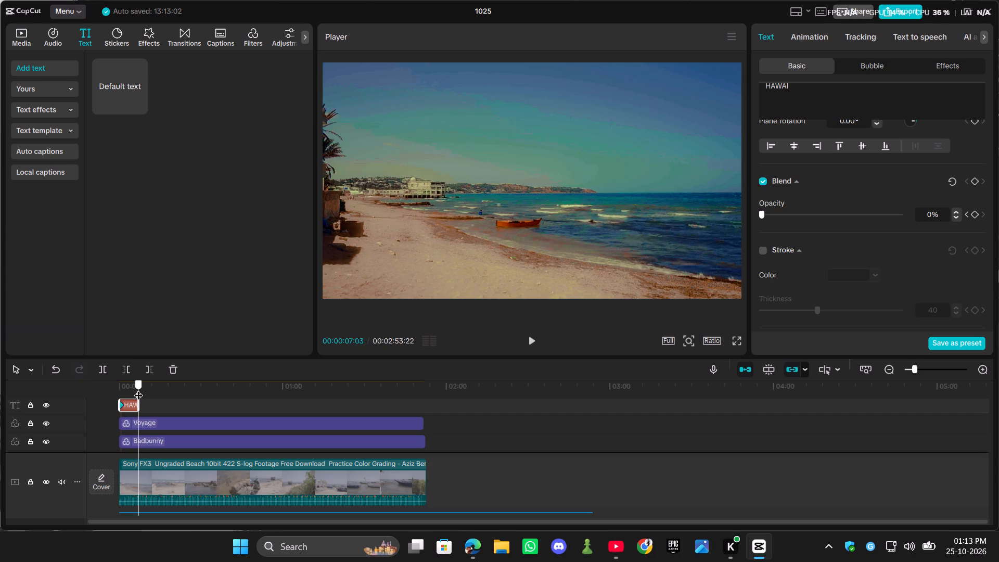
left_click_drag(138, 389, 138, 389)
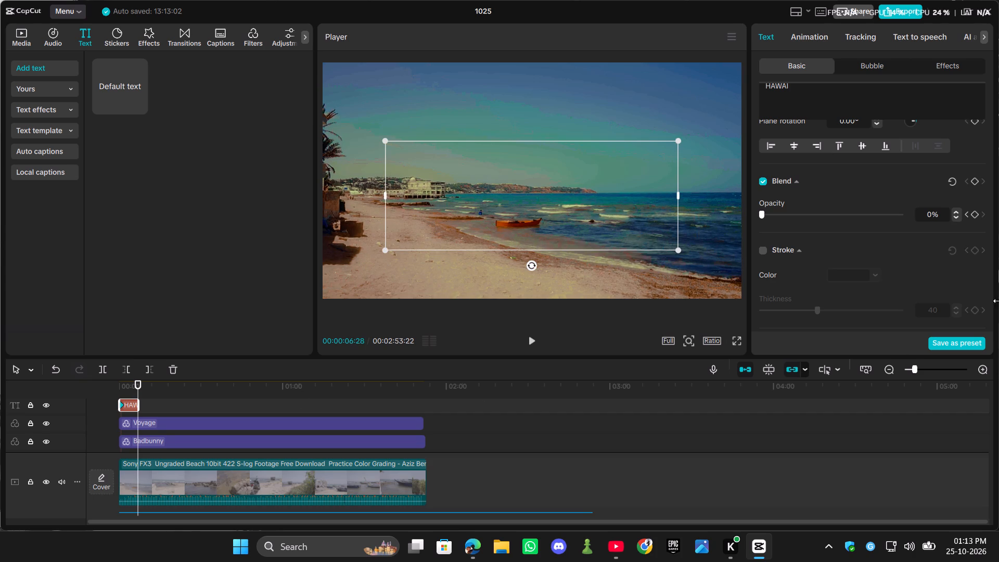
left_click_drag(762, 213, 842, 228)
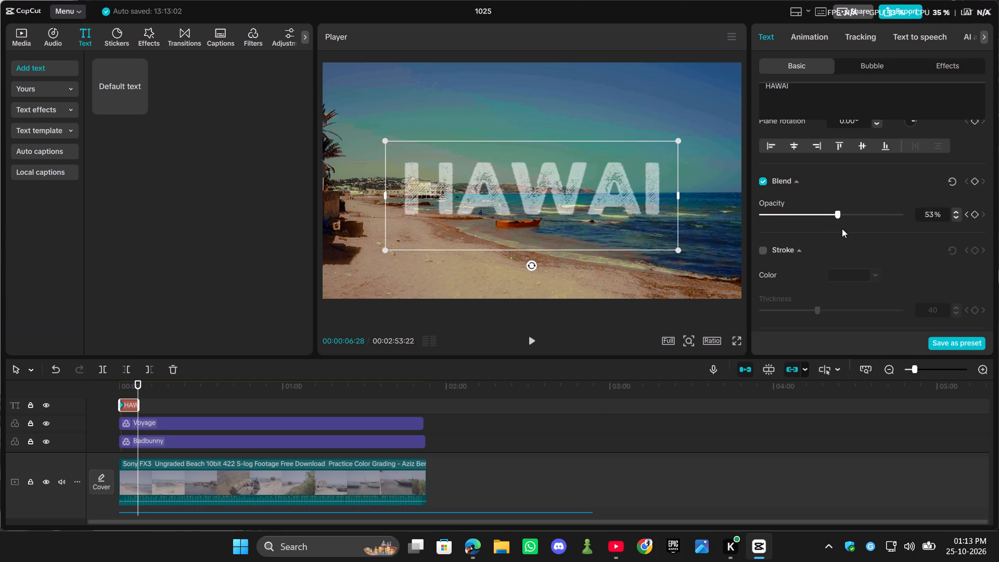
left_click_drag(842, 228, 863, 239)
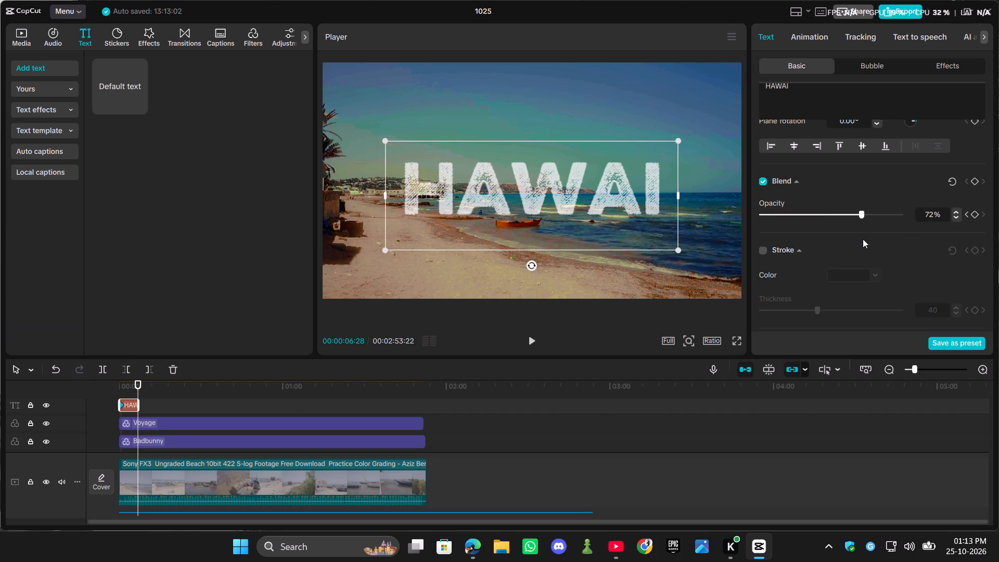
left_click_drag(863, 239, 891, 251)
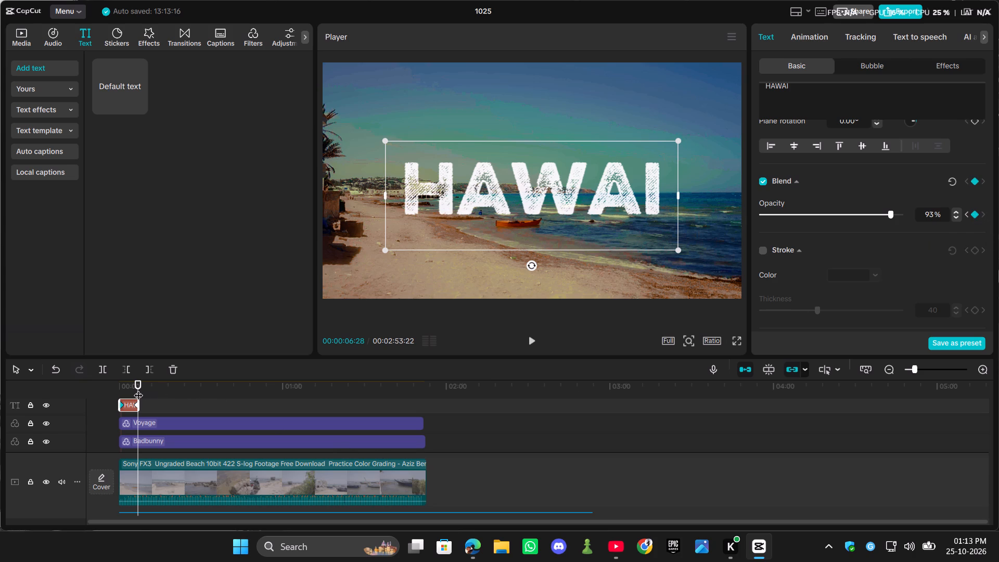
Play the opening from the beginning several times to check the HAWAI title's fade-in and how it ends.
left_click_drag(138, 389, 95, 380)
key("space")
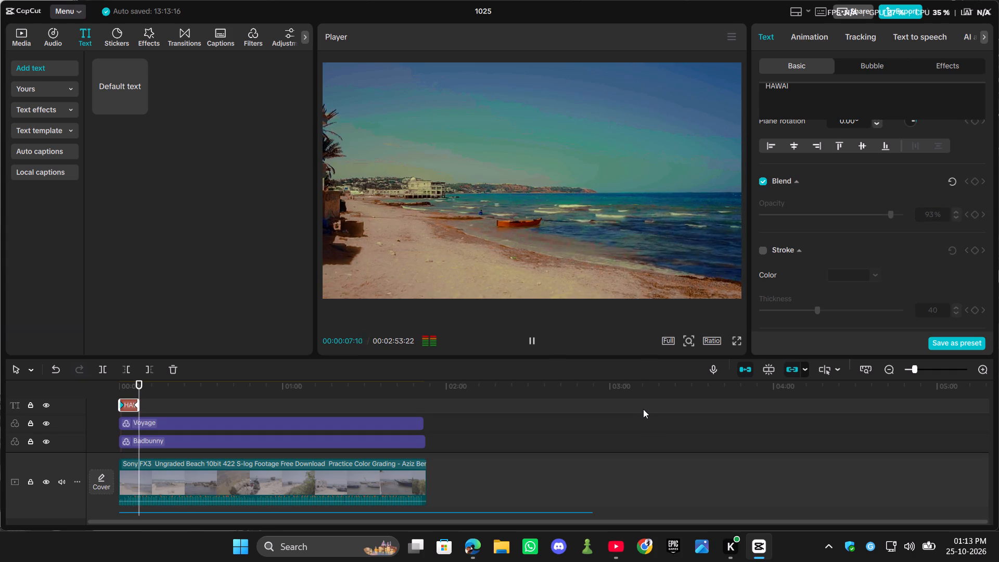
left_click_drag(145, 384, 125, 385)
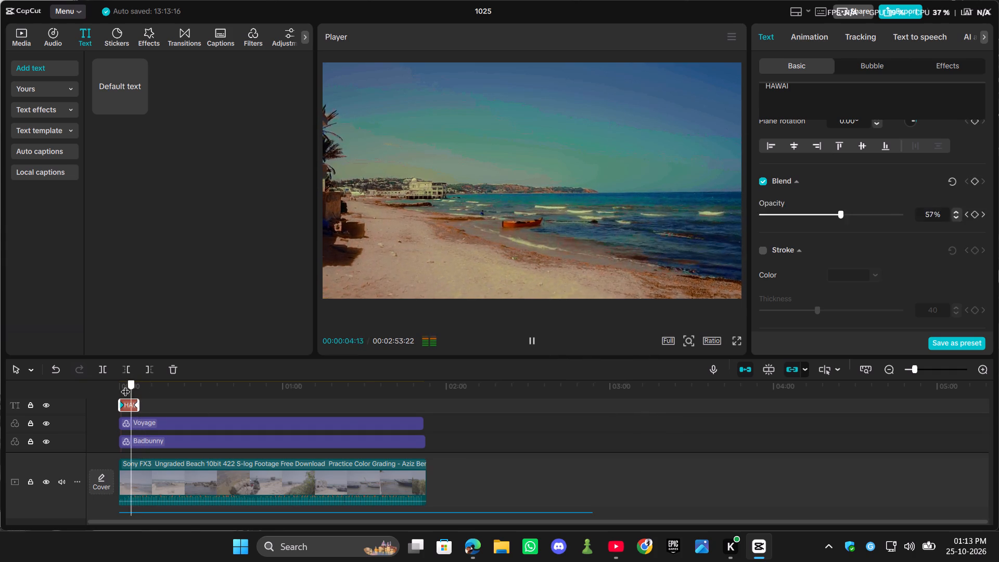
left_click_drag(125, 385, 110, 388)
key("space")
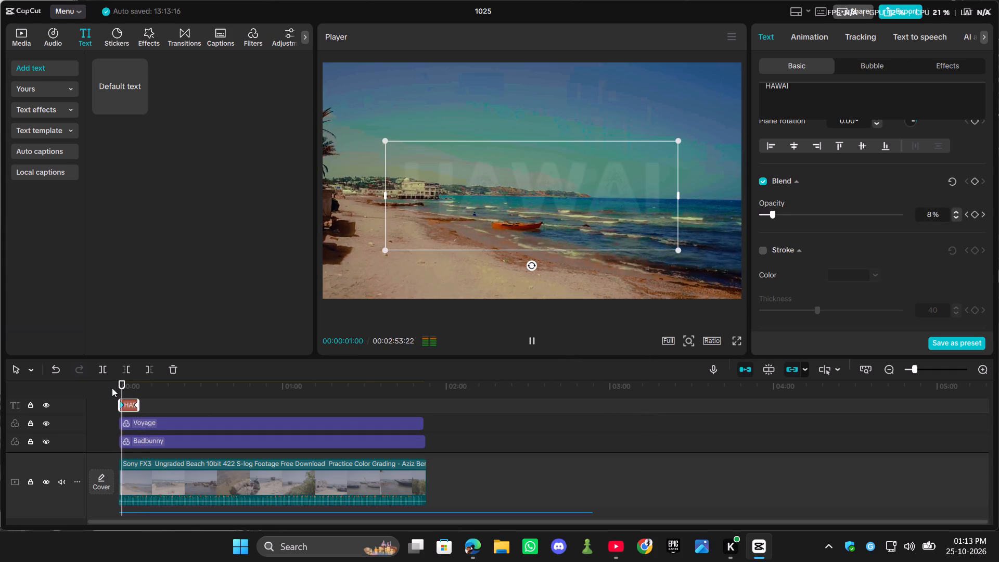
left_click(555, 413)
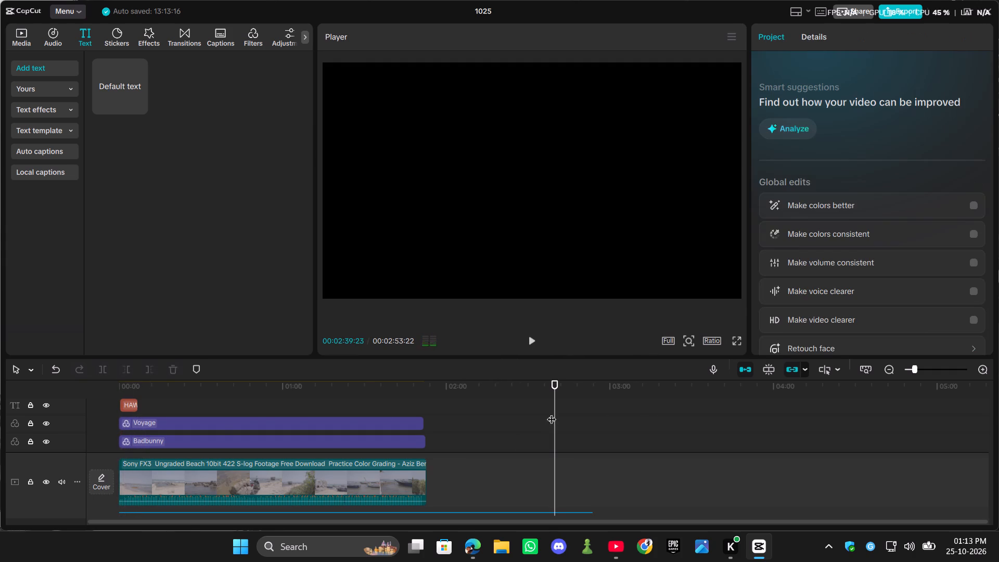
left_click_drag(555, 388, 72, 389)
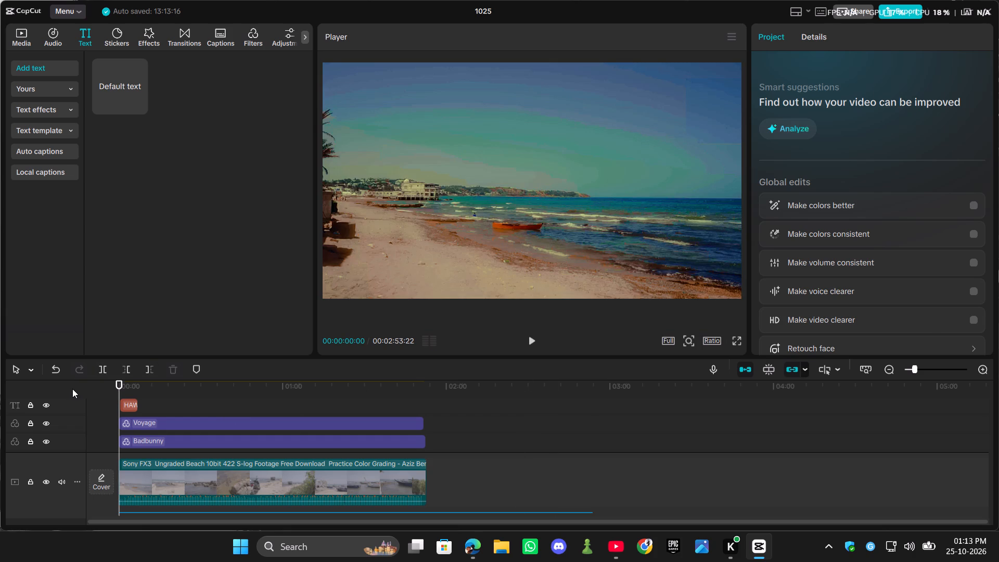
key("space")
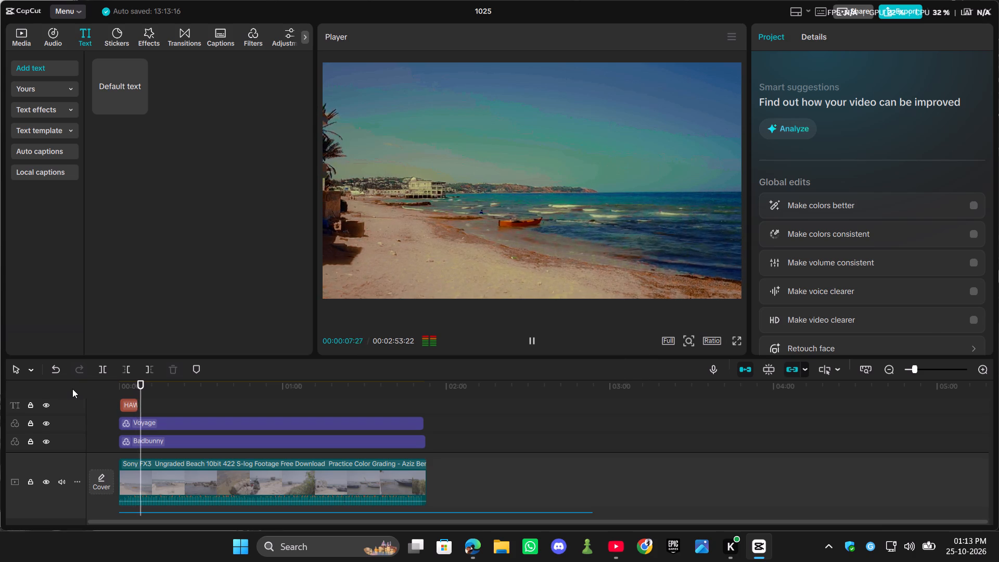
key("space")
left_click_drag(143, 393, 131, 391)
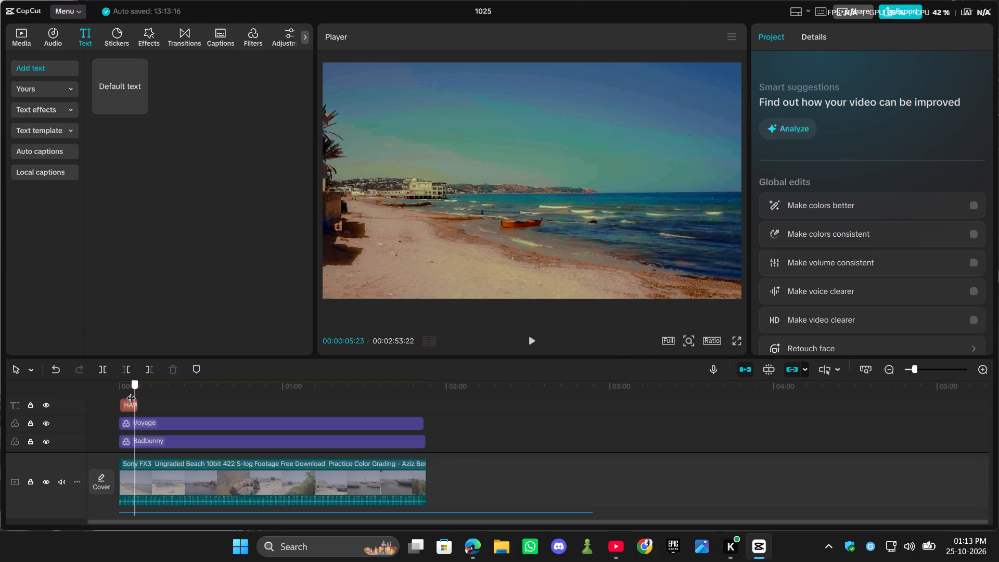
left_click_drag(131, 391, 131, 391)
key("space")
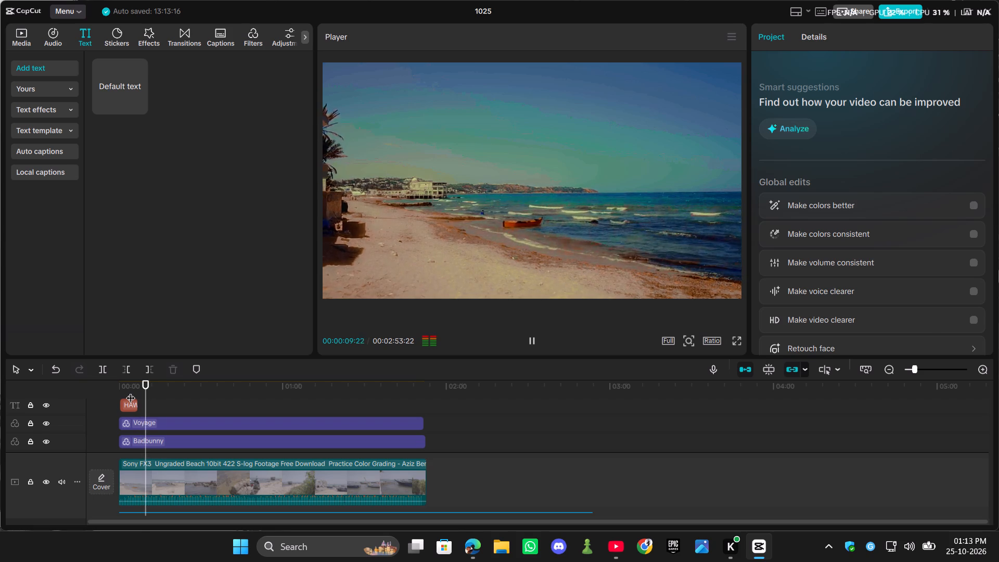
key("space")
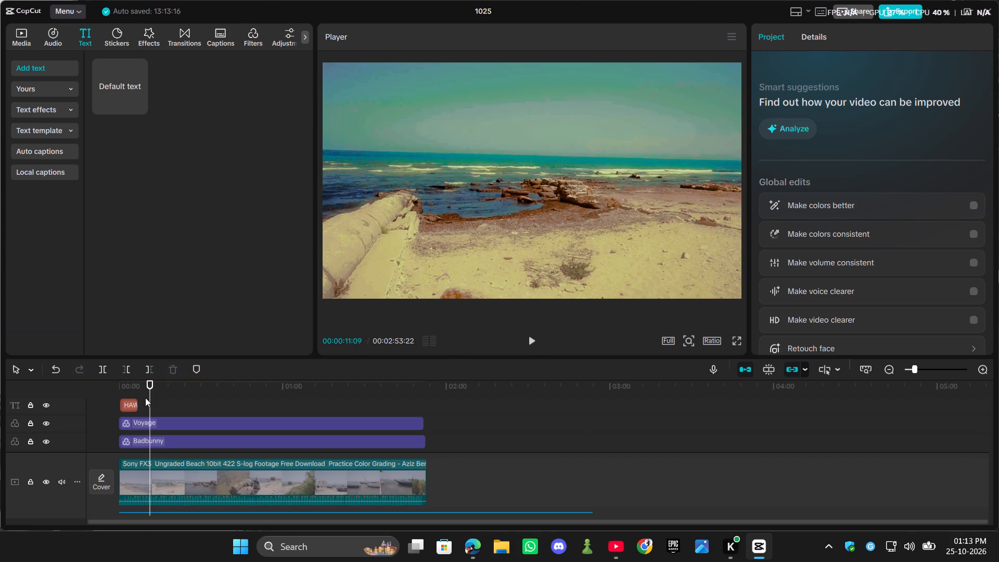
Lengthen the HAWAI title clip past its closing opacity keyframe, to about 9 seconds.
left_click(127, 408)
left_click(139, 405)
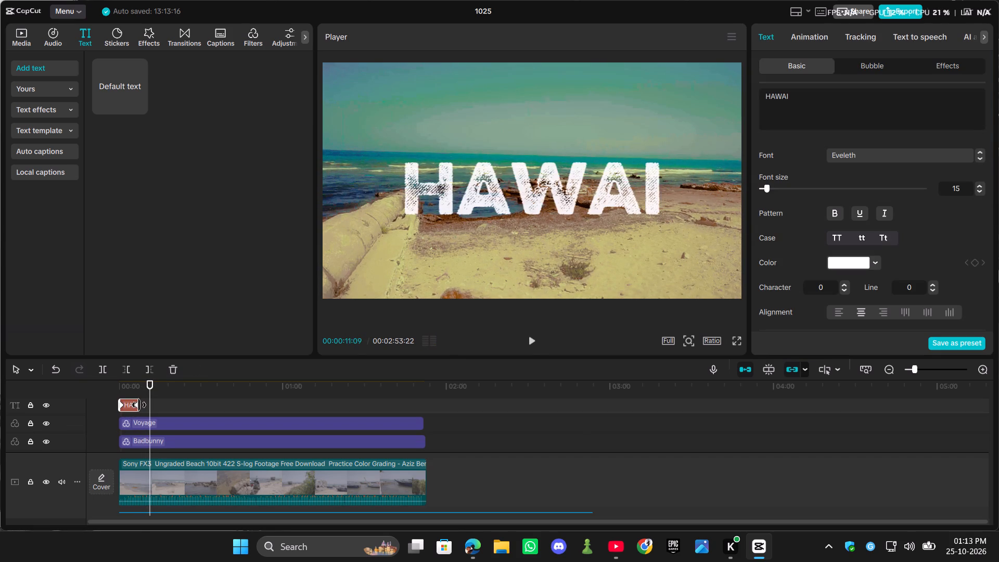
left_click_drag(154, 386, 136, 386)
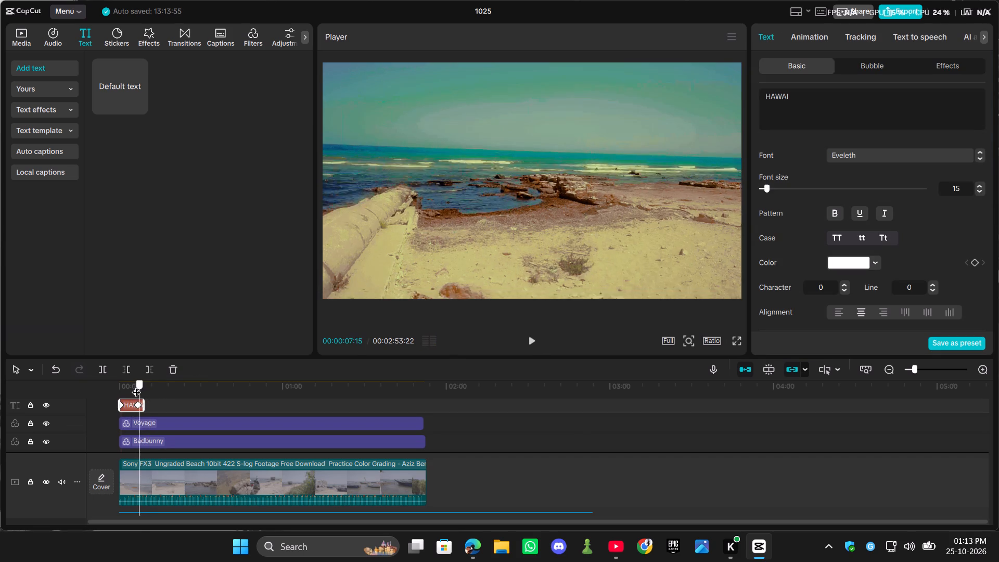
Replay the HAWAI title section and add a 93% opacity keyframe to the title at 00:00:07:27 to hold it before fading.
left_click_drag(136, 386, 135, 386)
key("space")
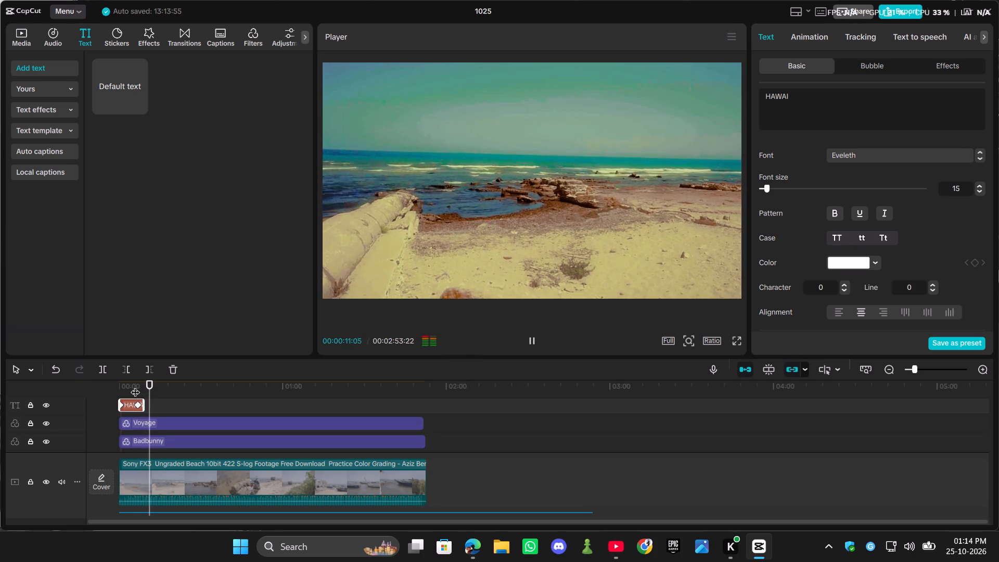
left_click_drag(151, 387, 129, 387)
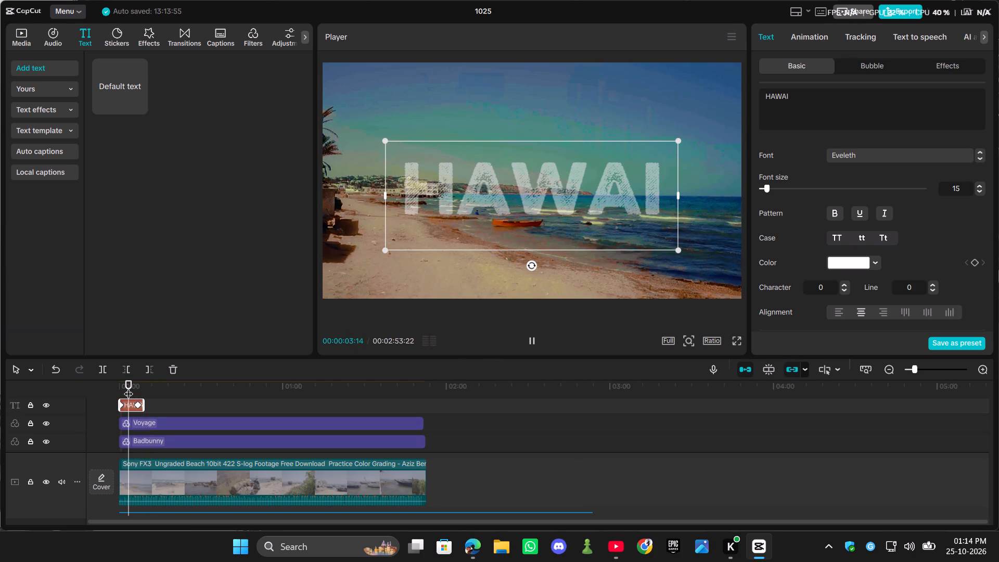
key("space")
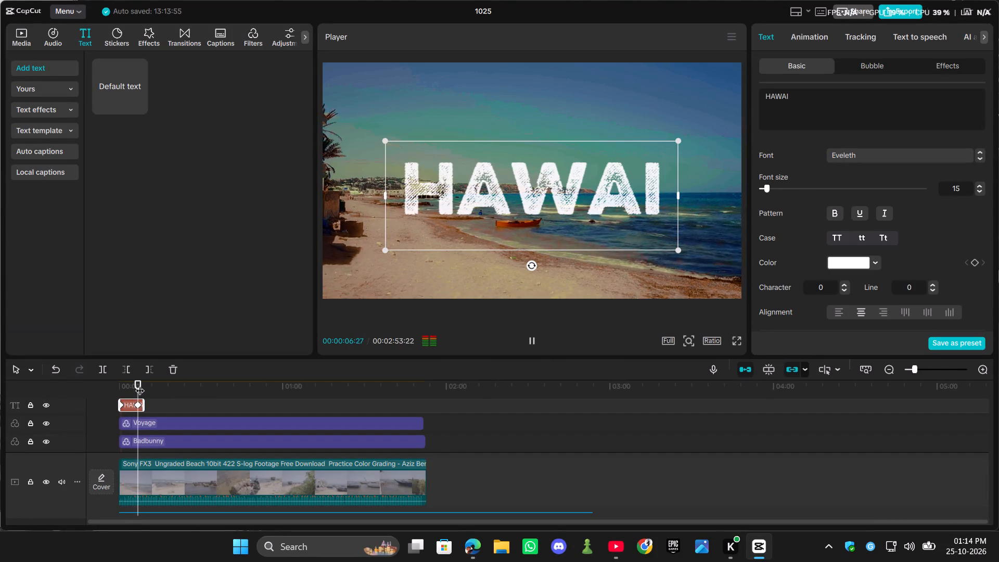
left_click_drag(917, 368, 921, 369)
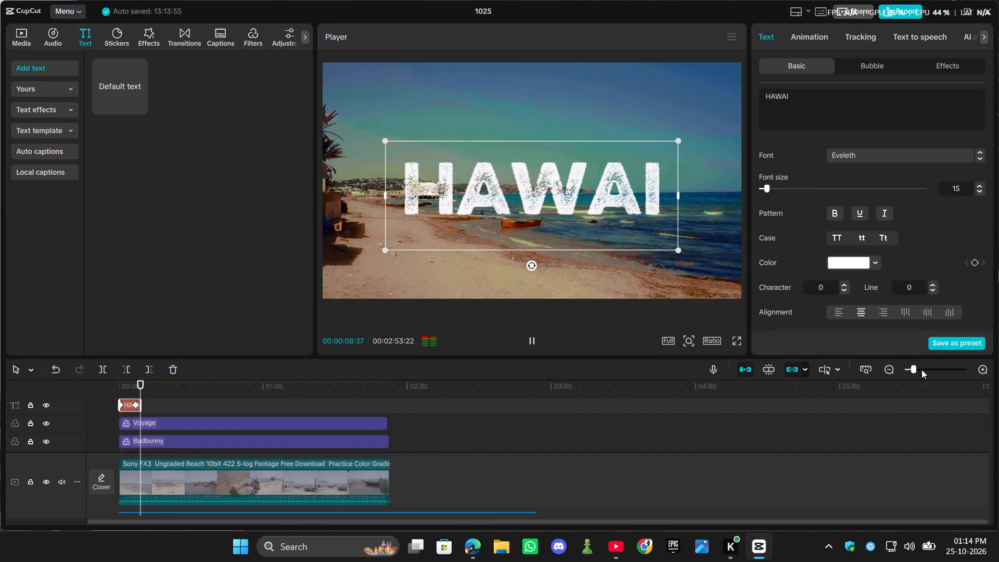
left_click_drag(921, 369, 927, 369)
left_click_drag(169, 389, 133, 393)
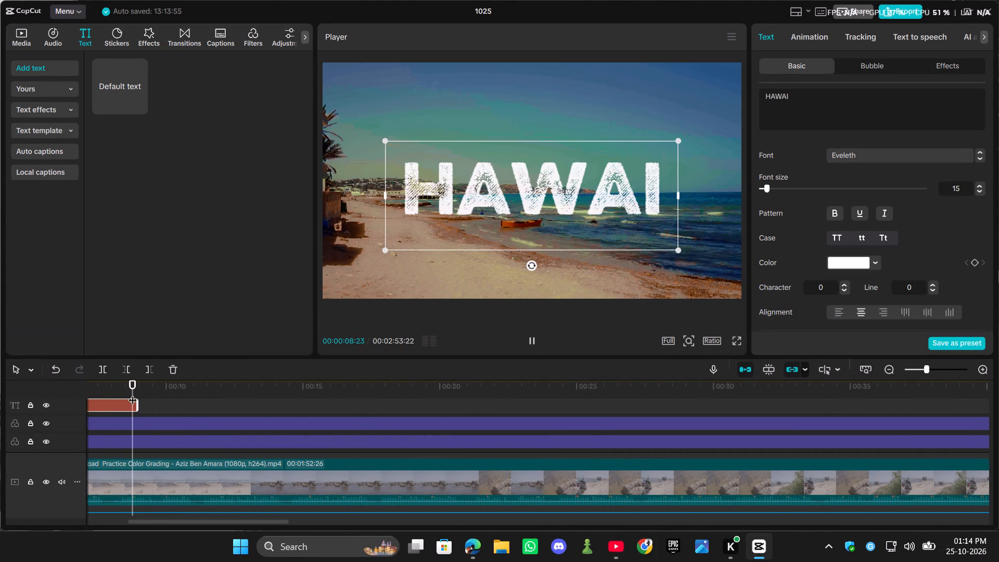
scroll(816, 254, "down", 5)
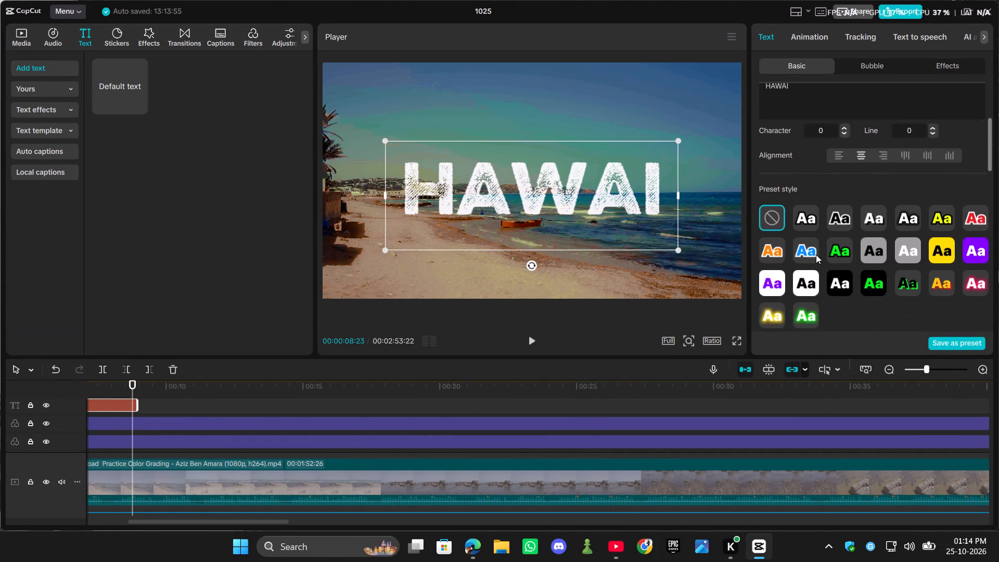
scroll(816, 254, "down", 2)
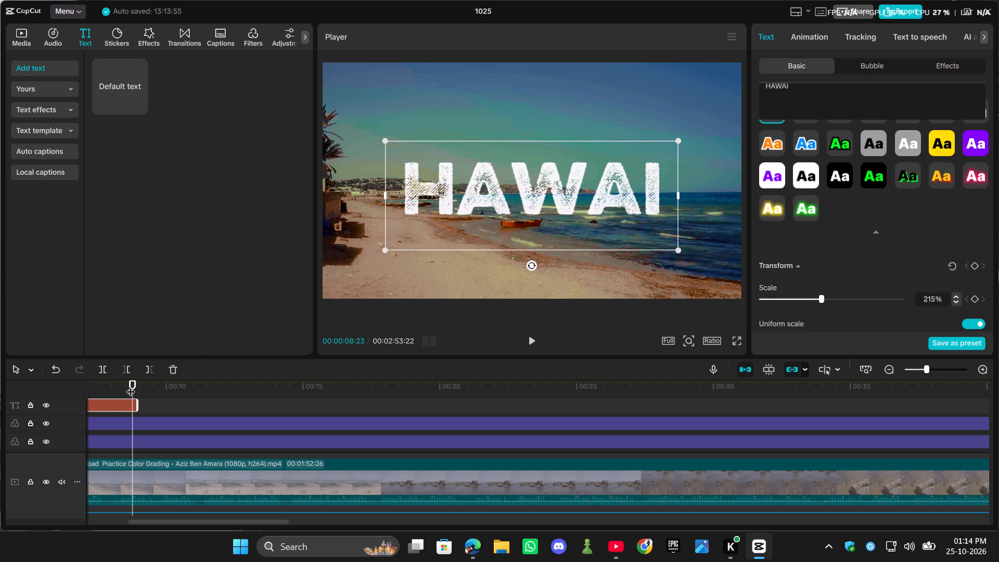
left_click(131, 383)
left_click_drag(133, 382, 331, 381)
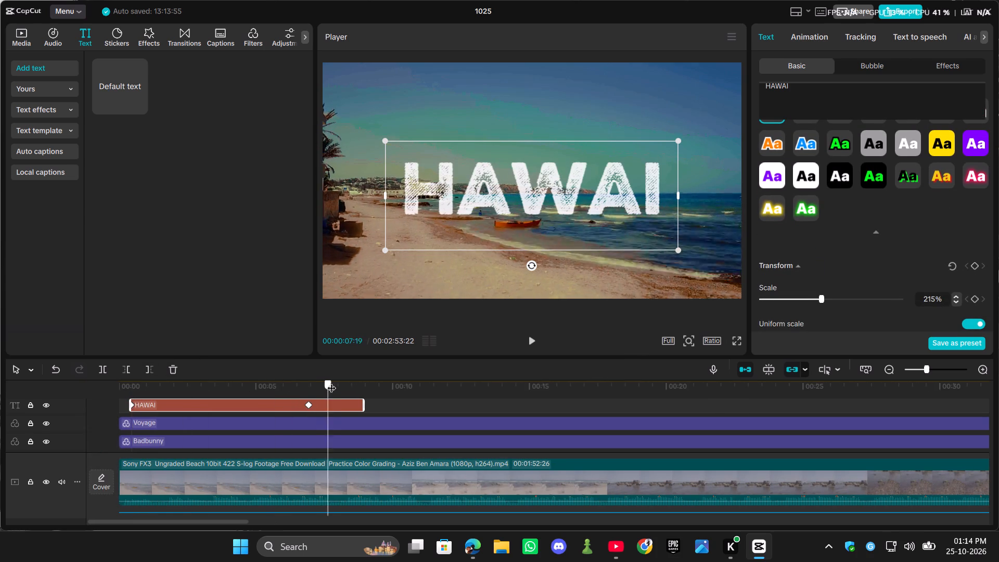
left_click_drag(331, 381, 335, 380)
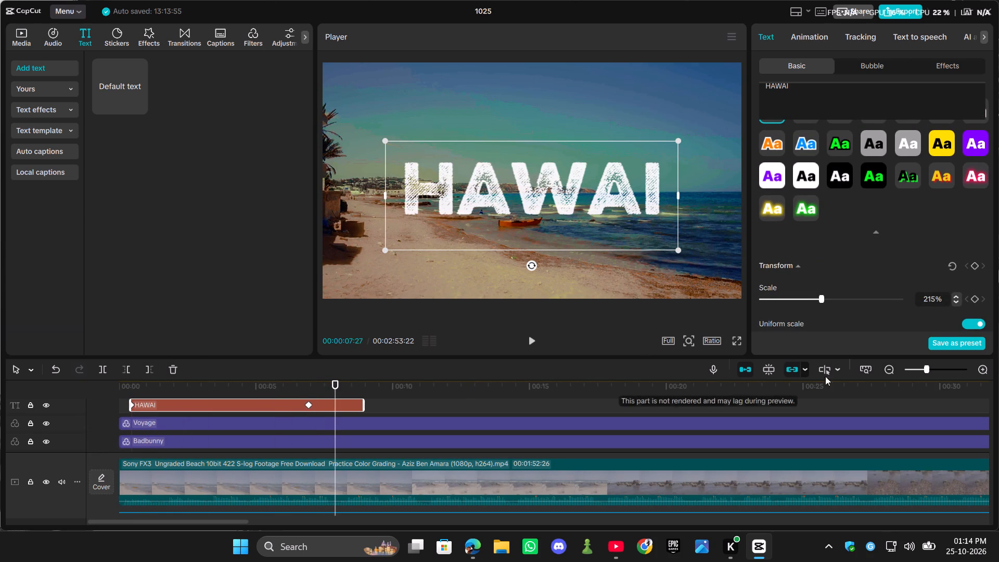
scroll(897, 285, "down", 6)
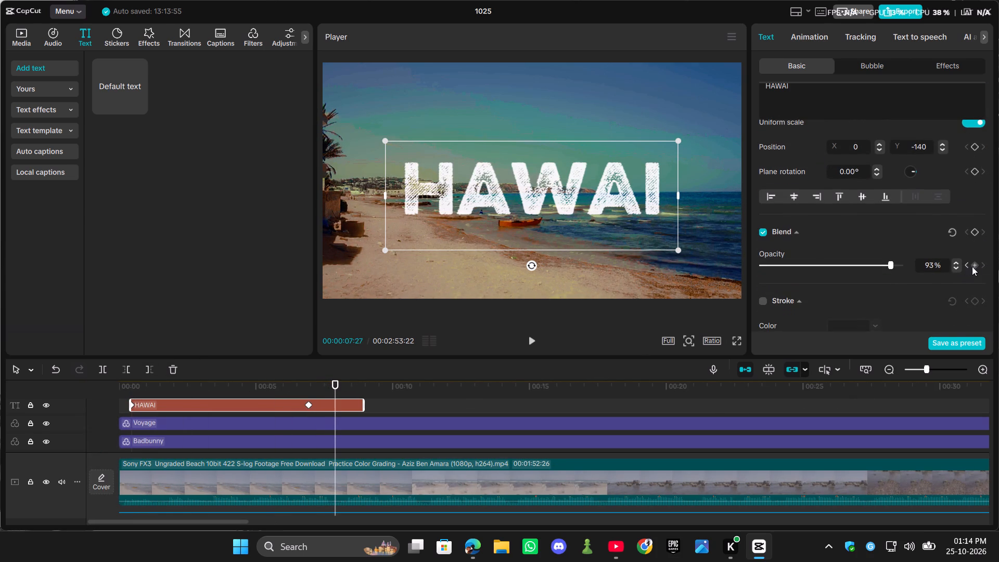
left_click(972, 266)
Lower the HAWAI title's opacity to 0% at 00:00:08:27, at the clip's end, as the fade-out keyframe.
left_click_drag(336, 386, 361, 386)
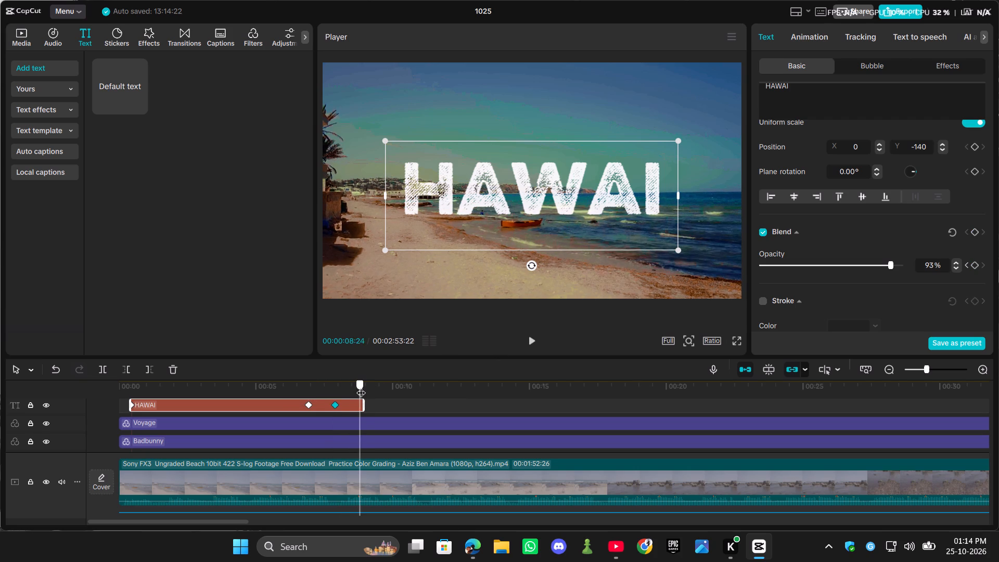
left_click_drag(361, 386, 362, 386)
left_click_drag(888, 267, 785, 280)
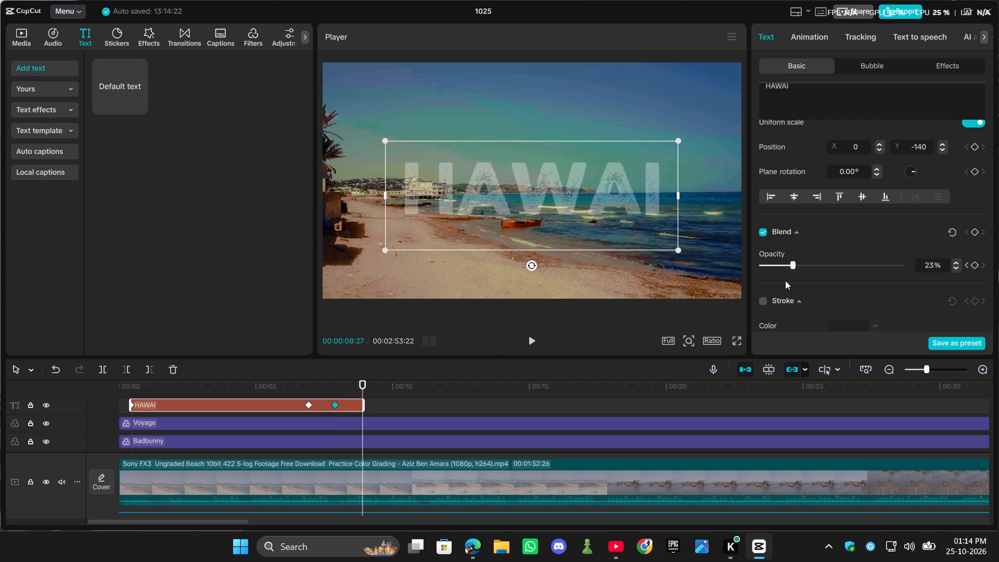
left_click_drag(785, 280, 755, 285)
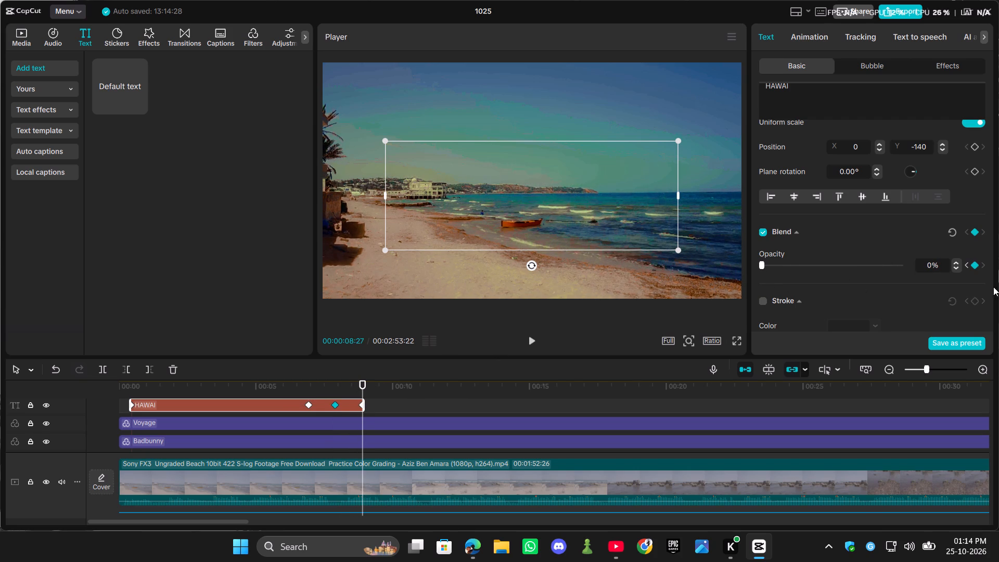
Play the opening several times to check the HAWAI title's fade-in and fade-out and the passage into the next beach shot.
left_click_drag(361, 382, 166, 391)
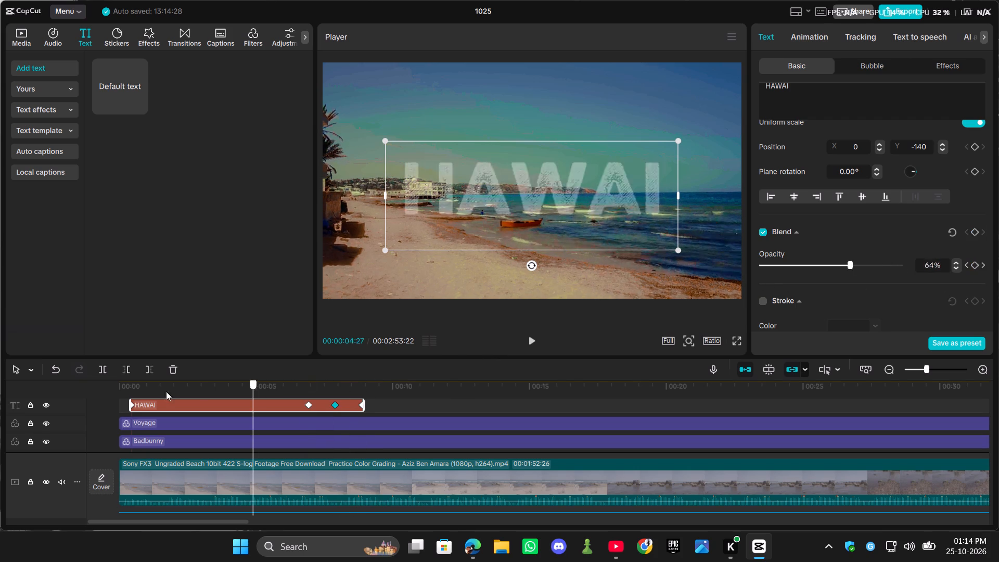
left_click_drag(166, 391, 59, 404)
key("space")
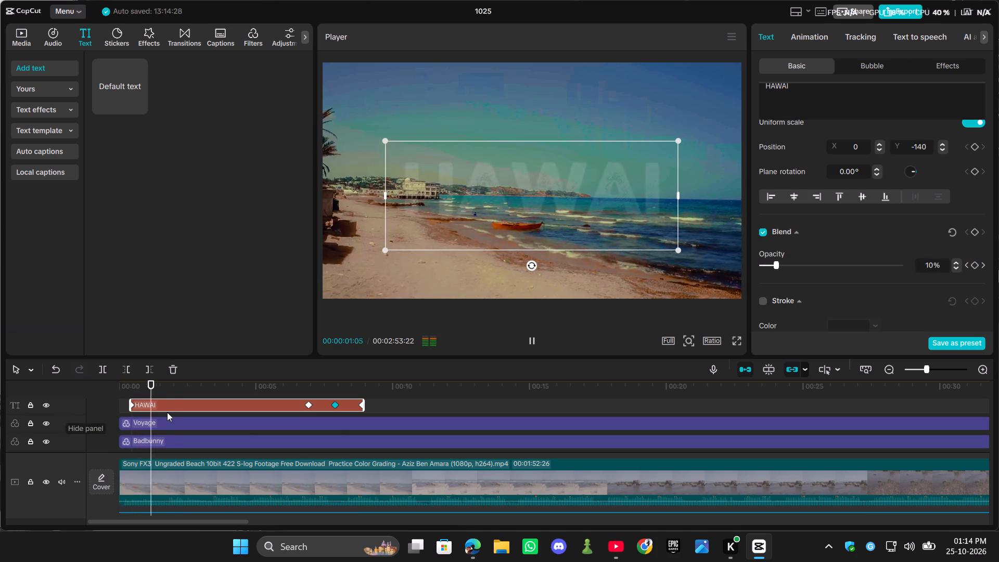
key("space")
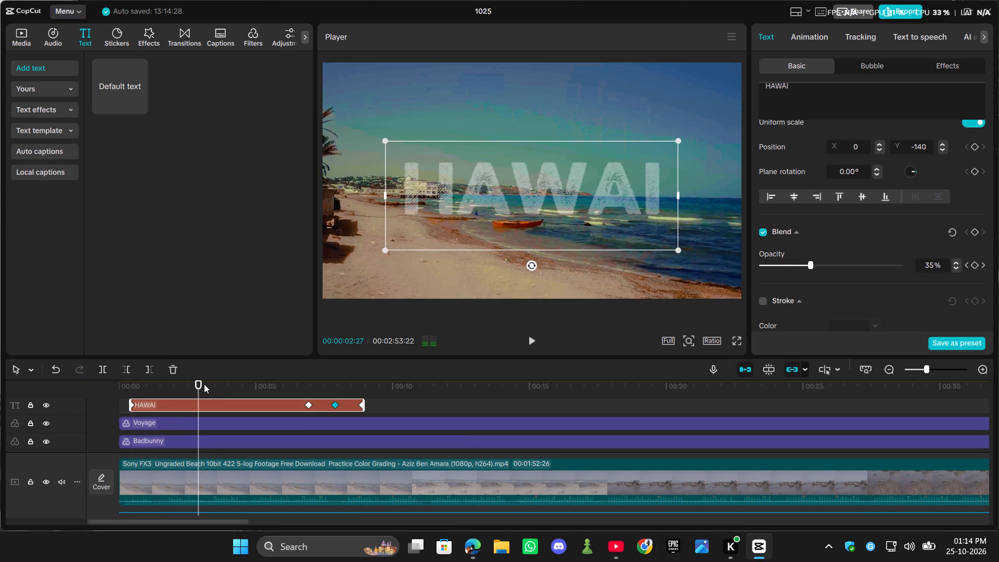
left_click_drag(199, 382, 69, 388)
key("space")
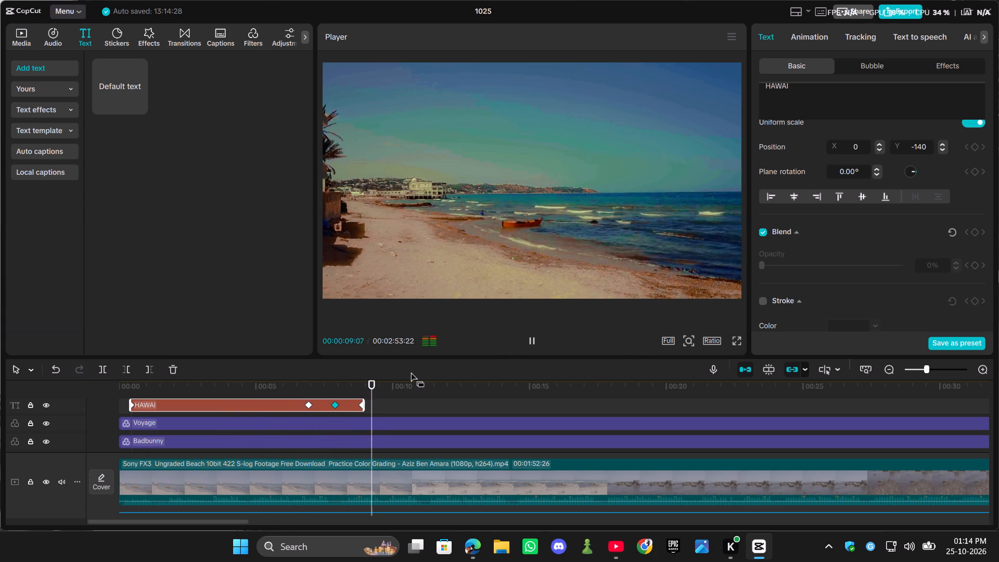
left_click(429, 368)
left_click(432, 386)
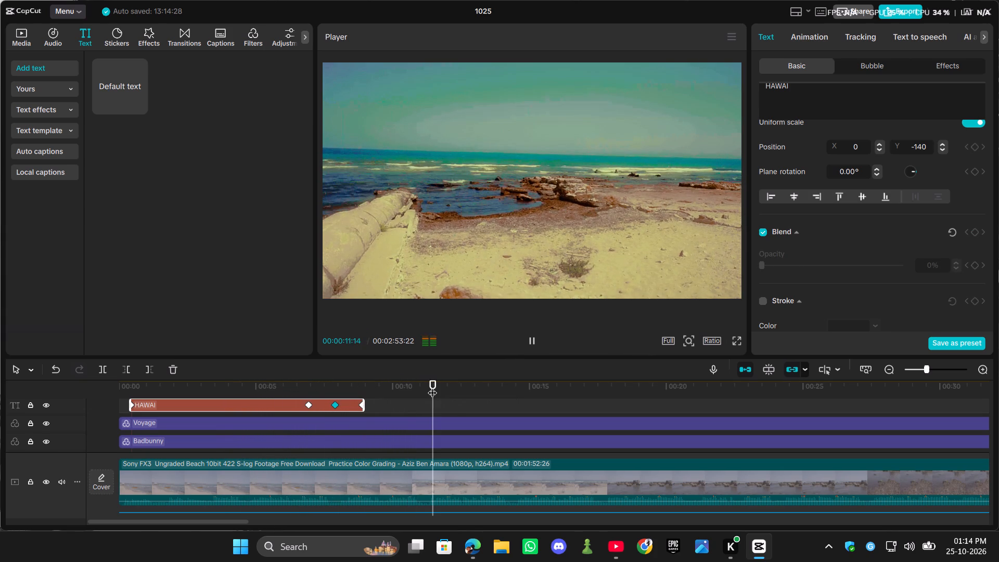
left_click_drag(433, 386, 70, 392)
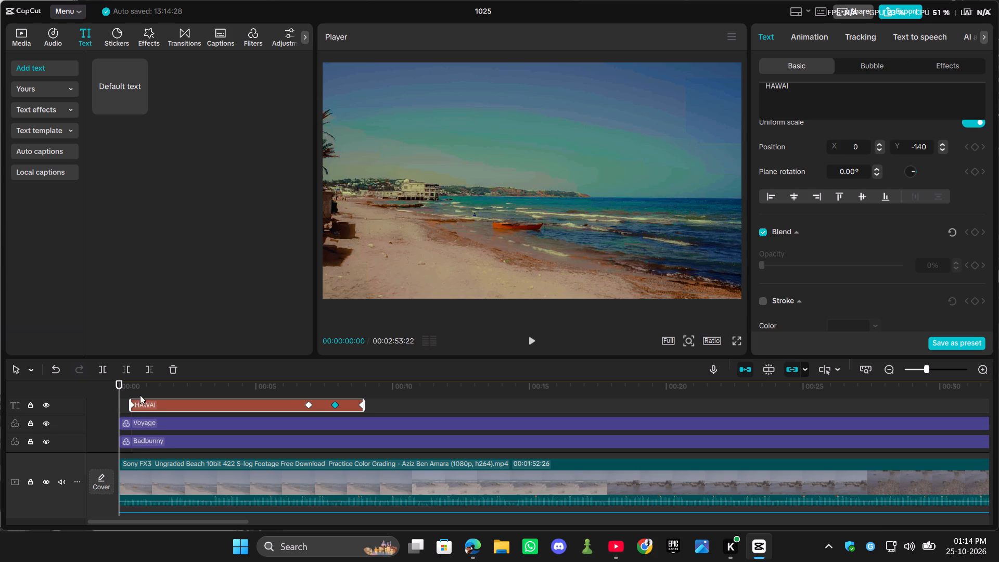
left_click(140, 391)
left_click_drag(138, 388, 112, 386)
left_click(556, 471)
key("space")
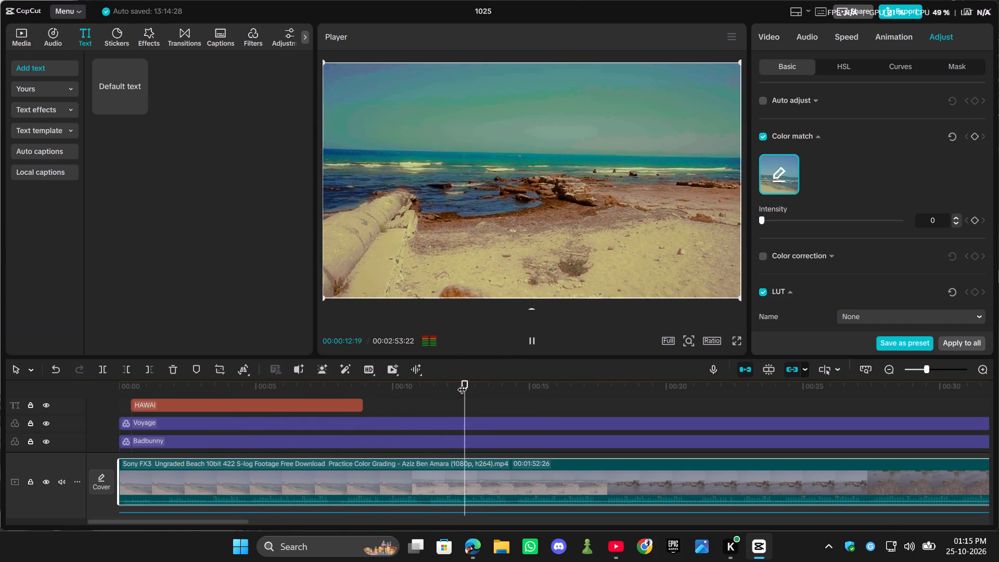
left_click_drag(462, 383, 290, 387)
key("space")
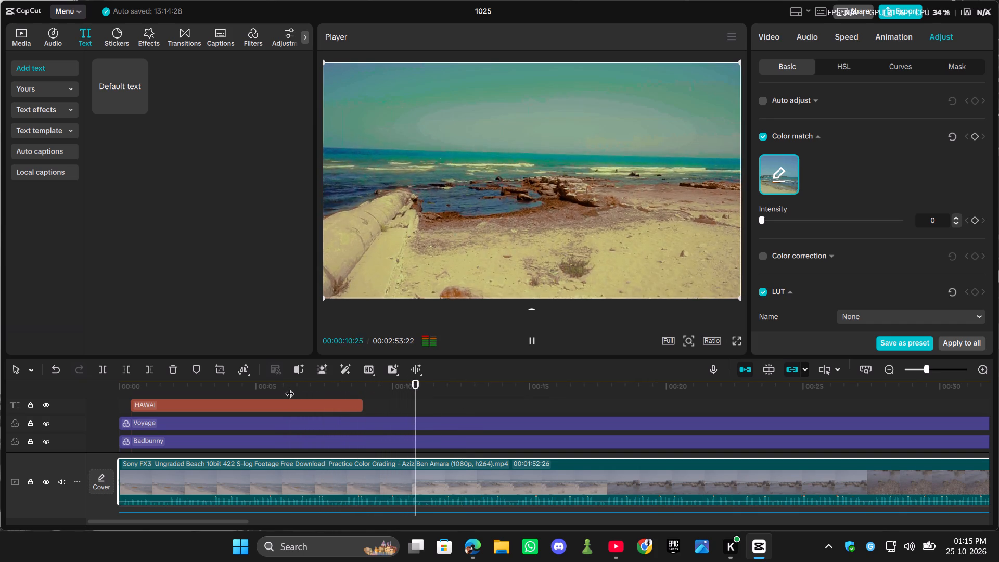
key("space")
left_click_drag(451, 386, 450, 386)
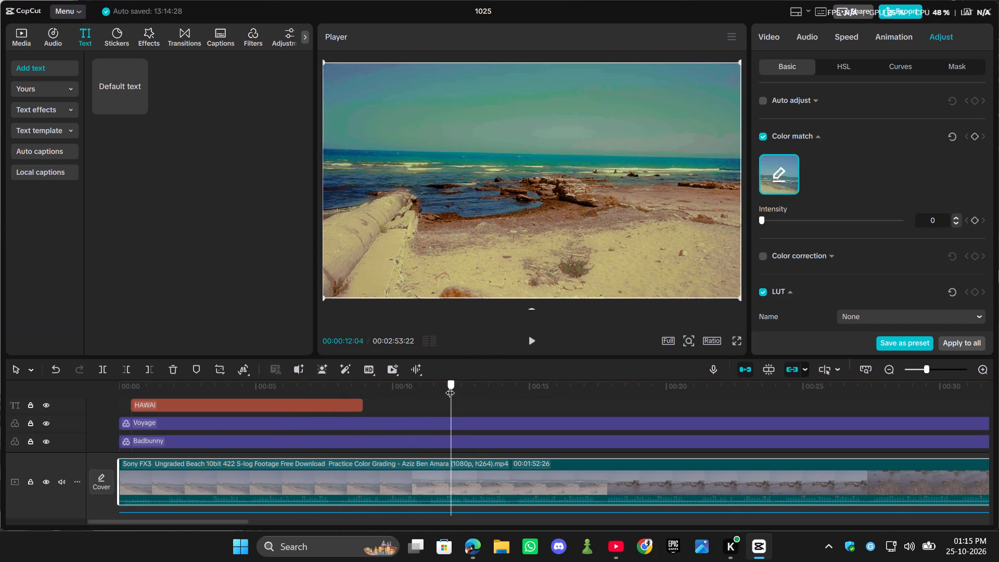
left_click_drag(450, 386, 106, 397)
Change the project's aspect ratio to 4:3.
left_click(664, 136)
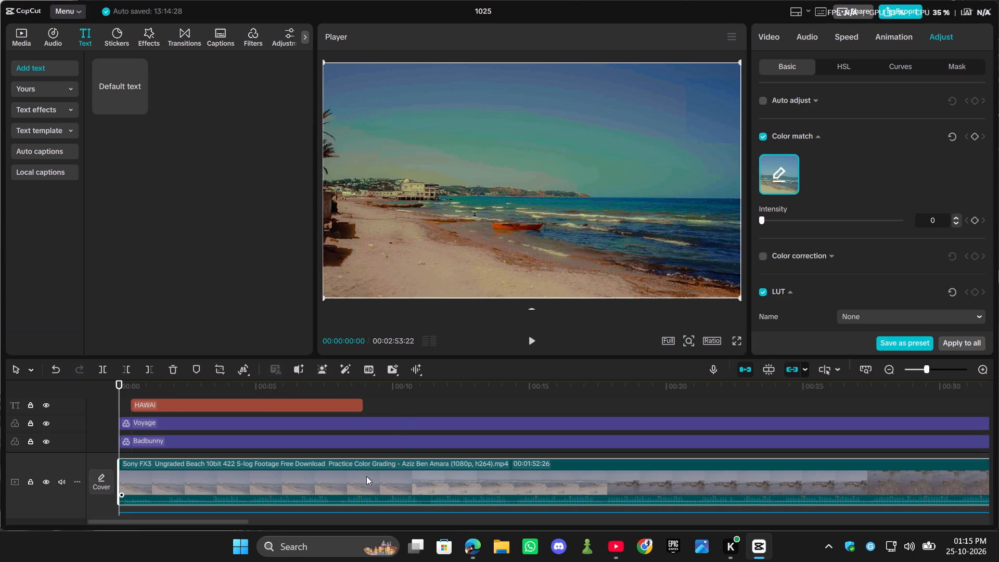
left_click(366, 476)
left_click(711, 342)
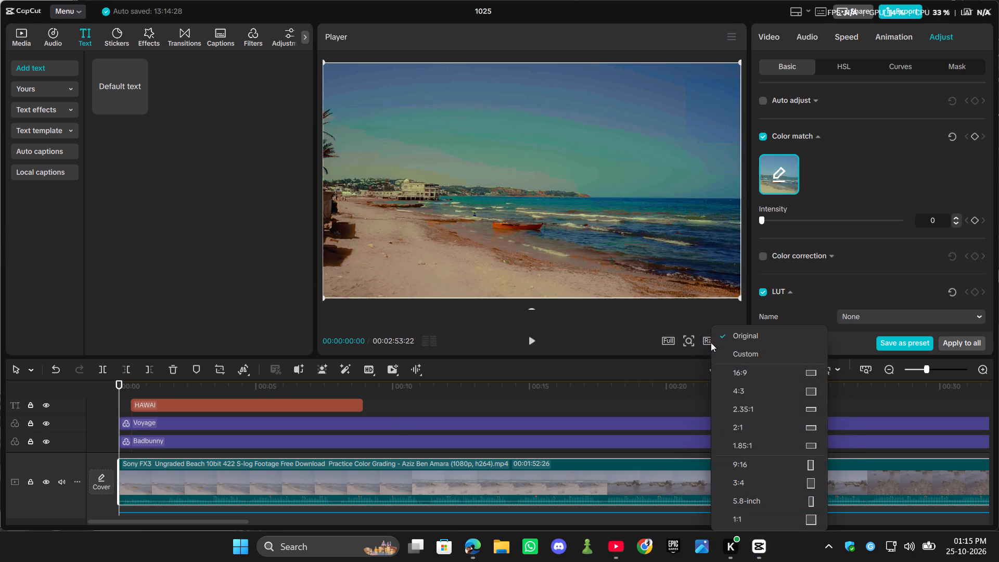
left_click(762, 391)
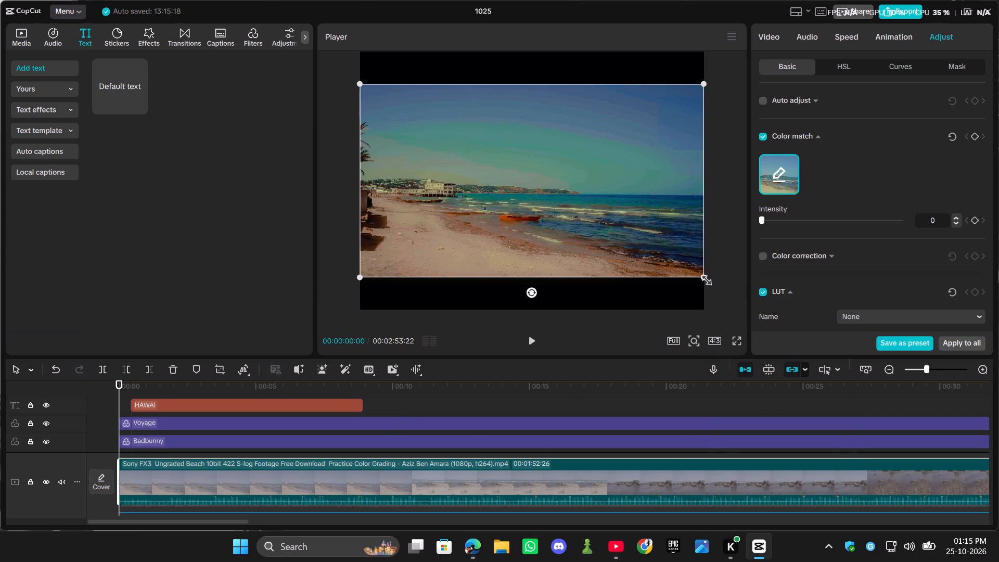
Enlarge the beach clip in the preview until it fills the full height of the 4:3 frame.
left_click_drag(703, 278, 762, 329)
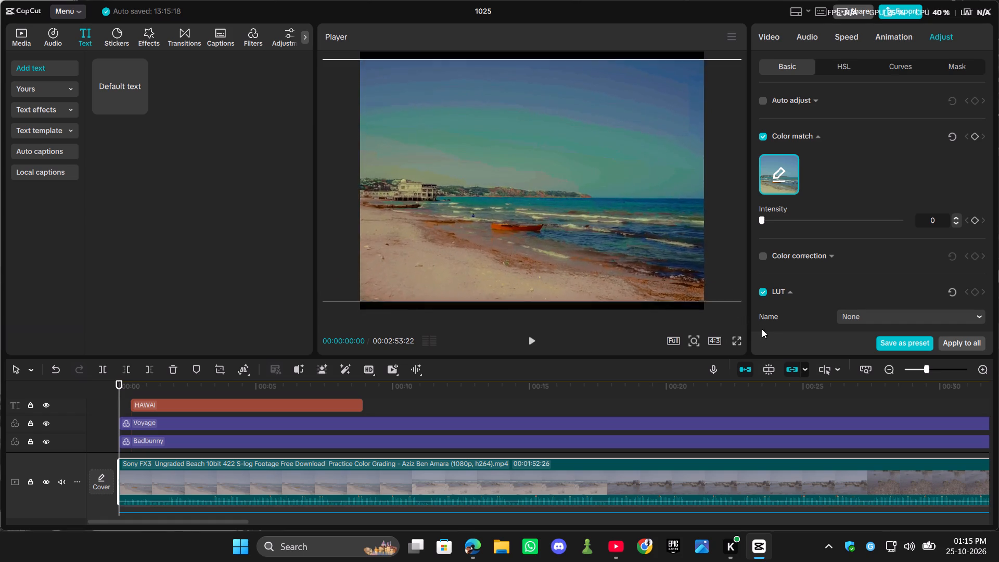
left_click_drag(762, 329, 779, 344)
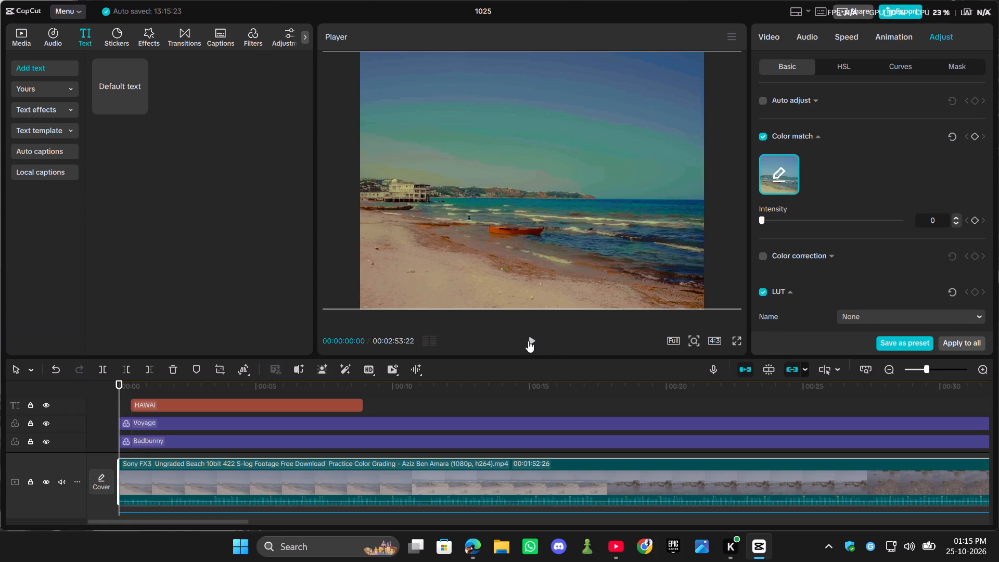
Play the opening in the 4:3 frame, look over the video effects and lower timeline tracks, and replay from near the start.
left_click(532, 340)
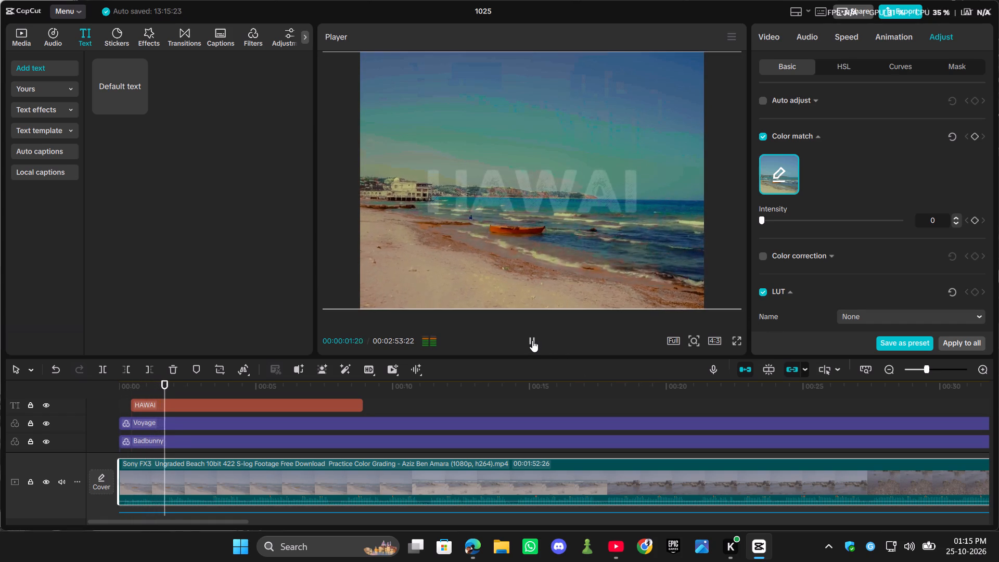
left_click(566, 359)
left_click(572, 373)
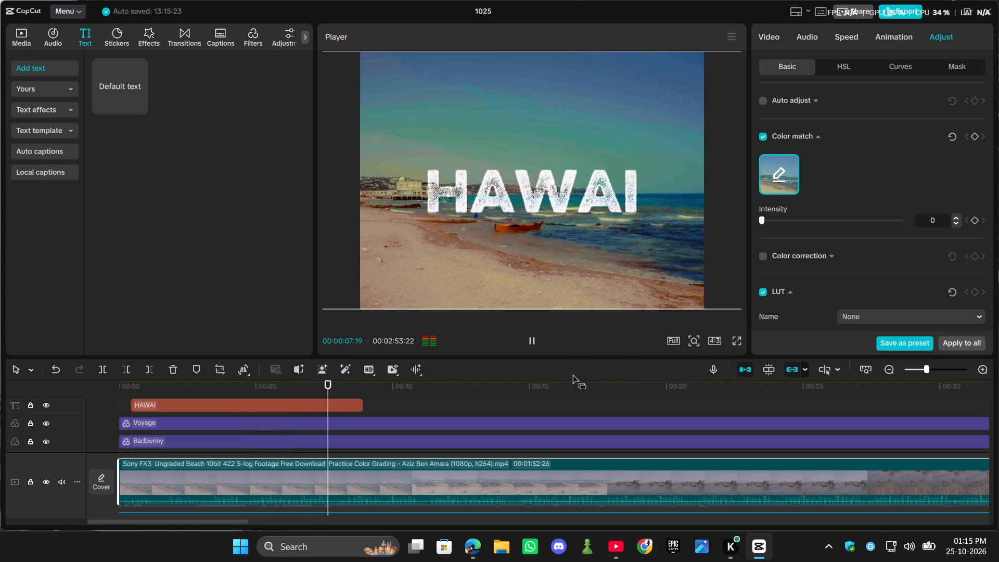
left_click(192, 236)
left_click(149, 37)
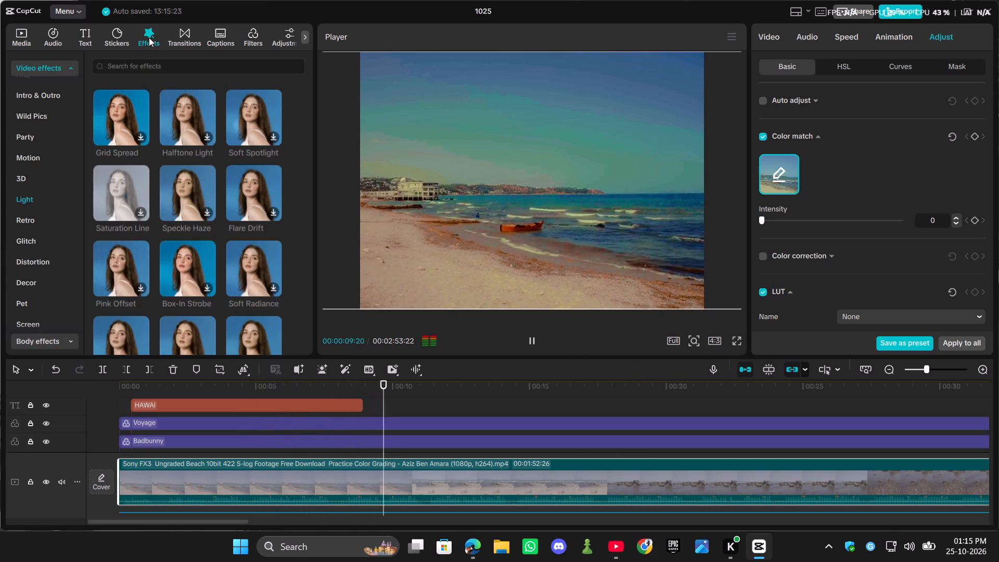
left_click(69, 34)
scroll(655, 470, "down", 3)
left_click(616, 518)
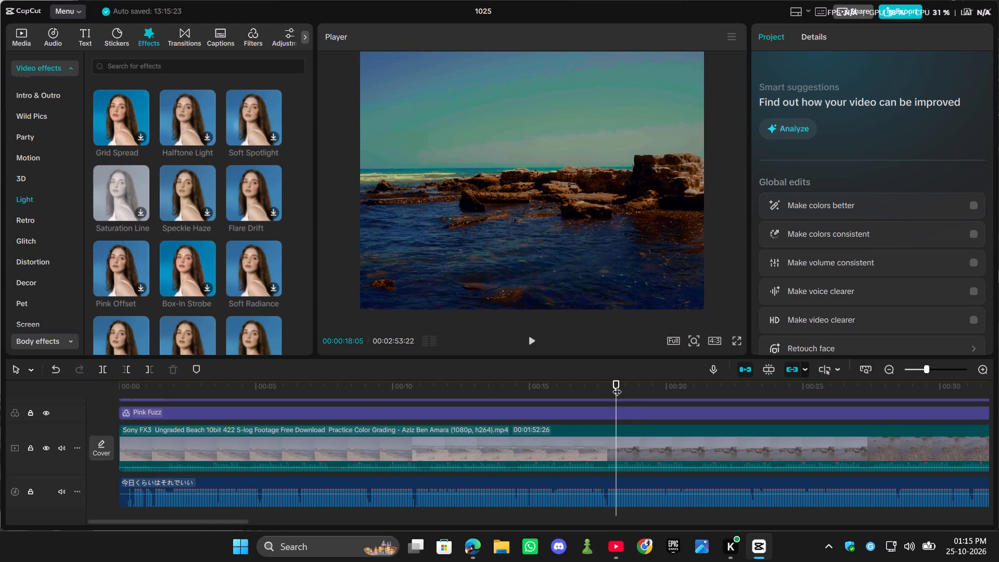
left_click_drag(617, 385, 144, 384)
left_click(533, 336)
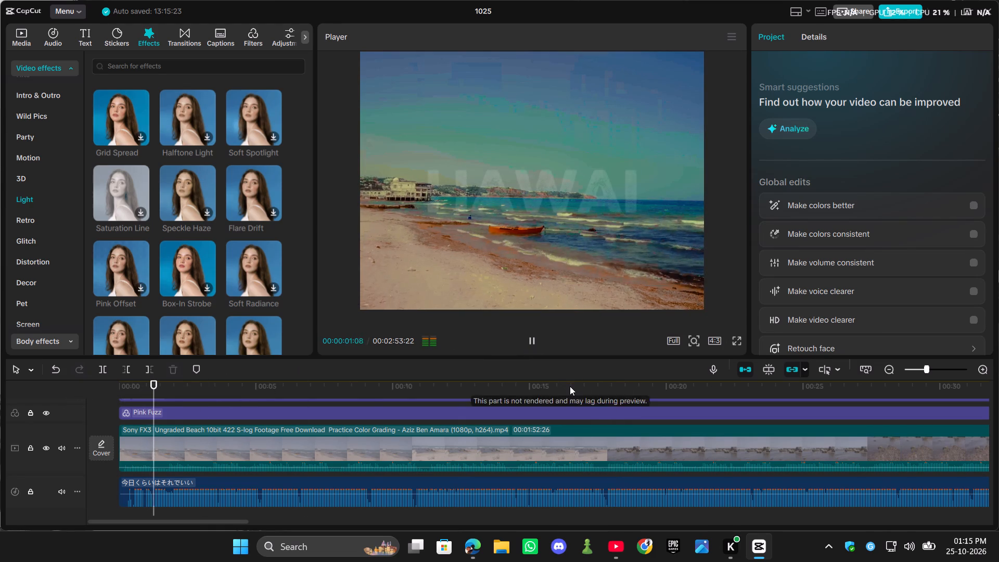
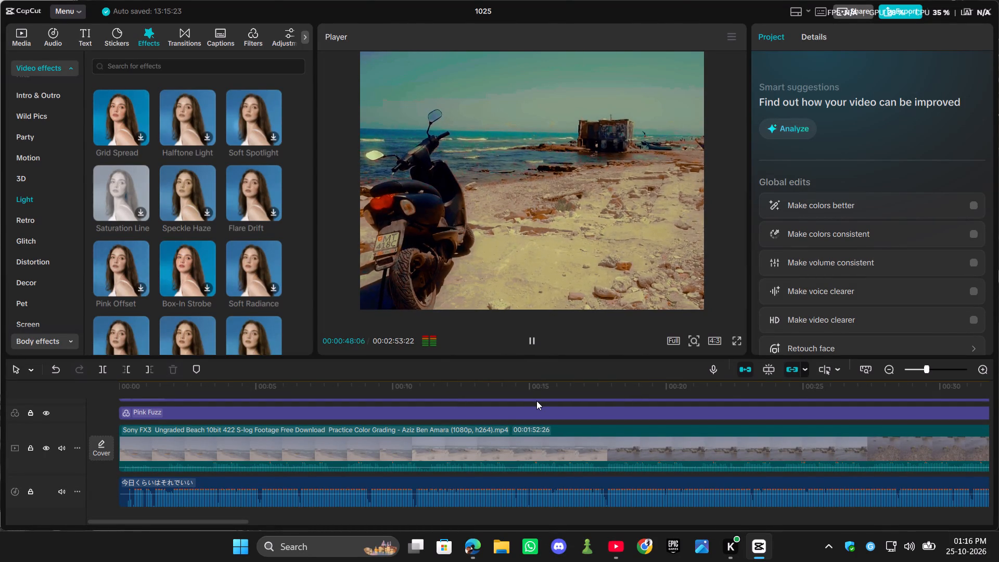
Look over the HAWAI title, filter, beach clip and music tracks in the timeline while the video plays.
scroll(536, 401, "up", 4)
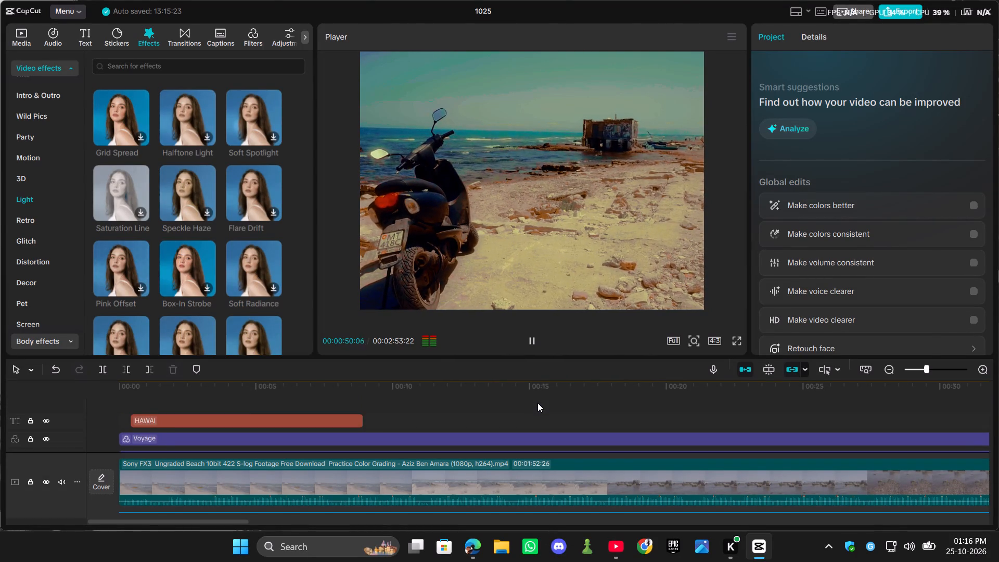
scroll(537, 403, "down", 5)
scroll(519, 406, "up", 3)
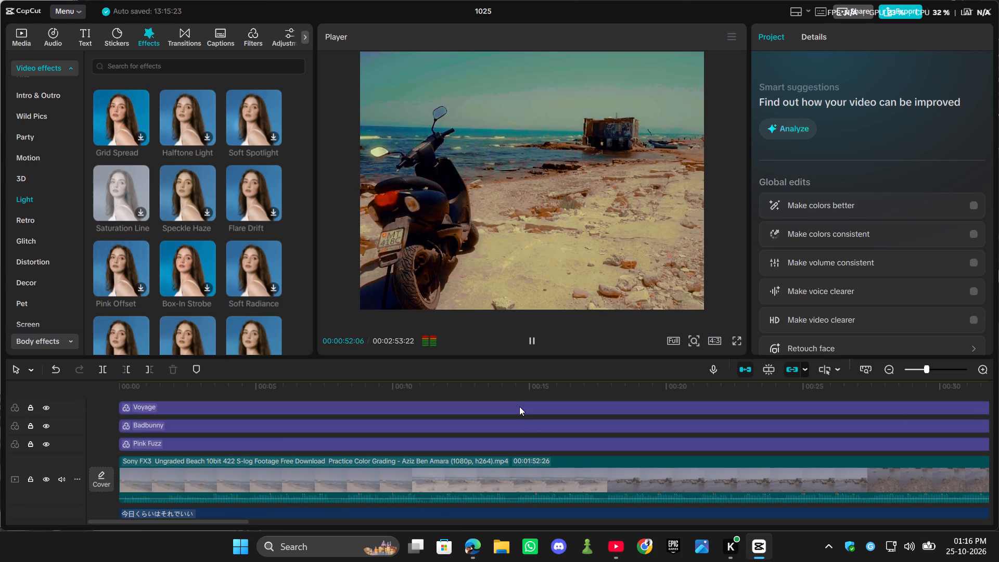
scroll(519, 406, "up", 3)
scroll(519, 406, "down", 7)
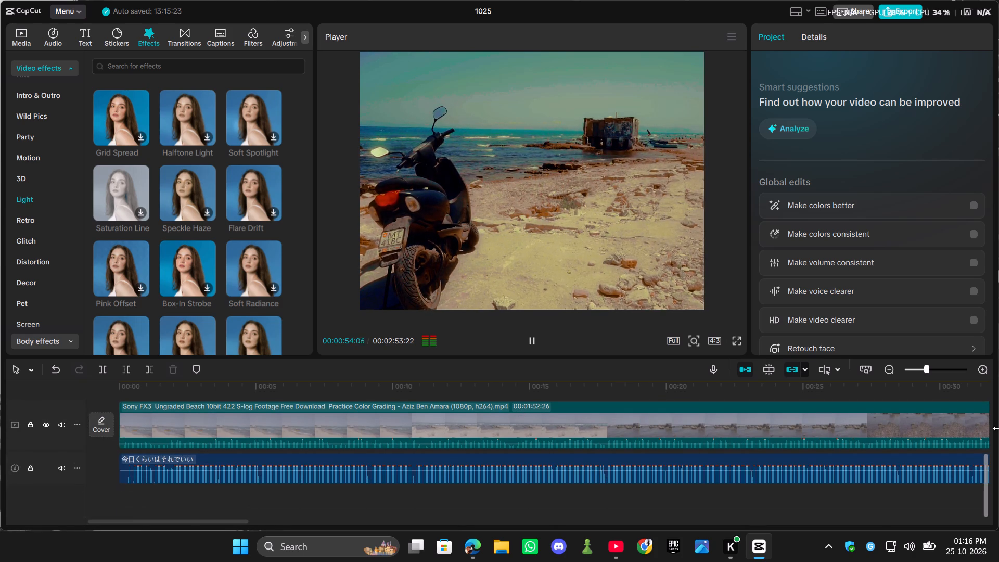
scroll(998, 428, "up", 2)
scroll(937, 453, "up", 2)
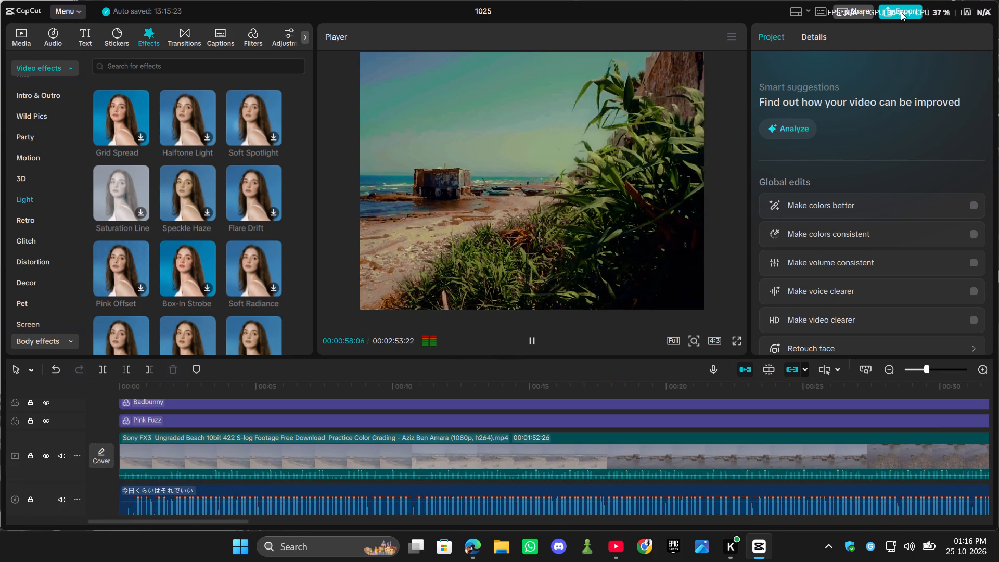
Open the project's export settings and set the video resolution to 4K, leaving the bit rate at Higher.
left_click(901, 11)
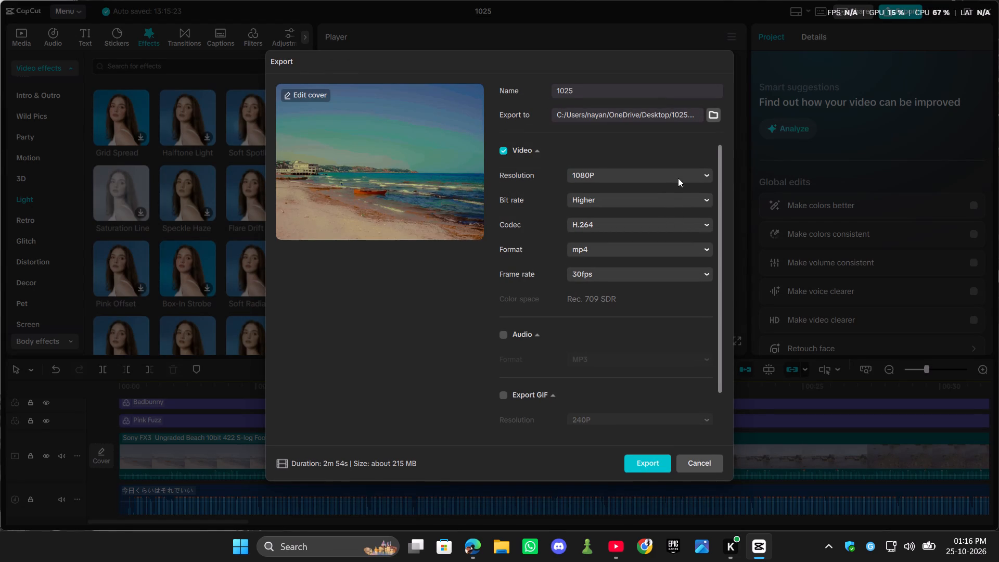
left_click(706, 174)
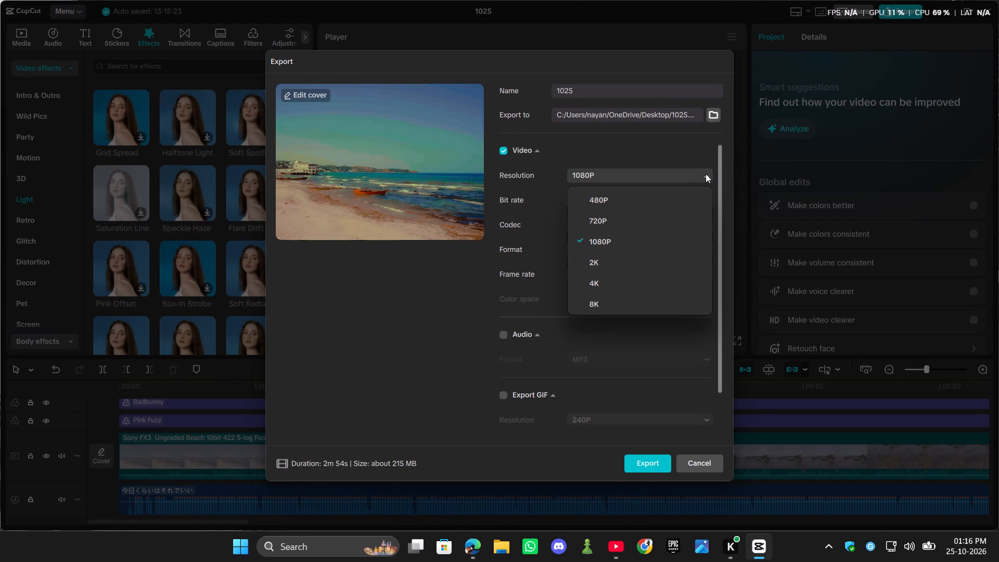
left_click(626, 276)
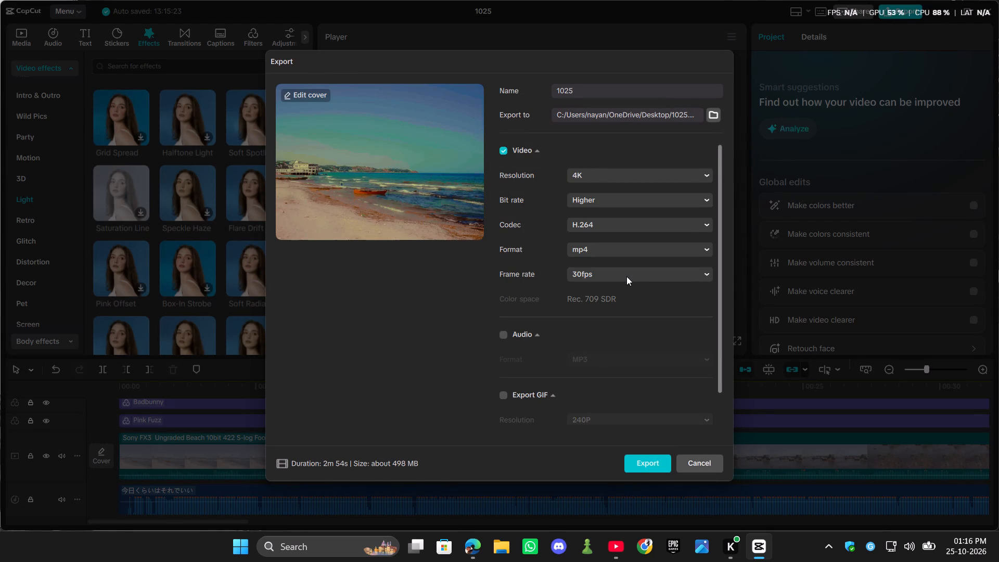
left_click(705, 201)
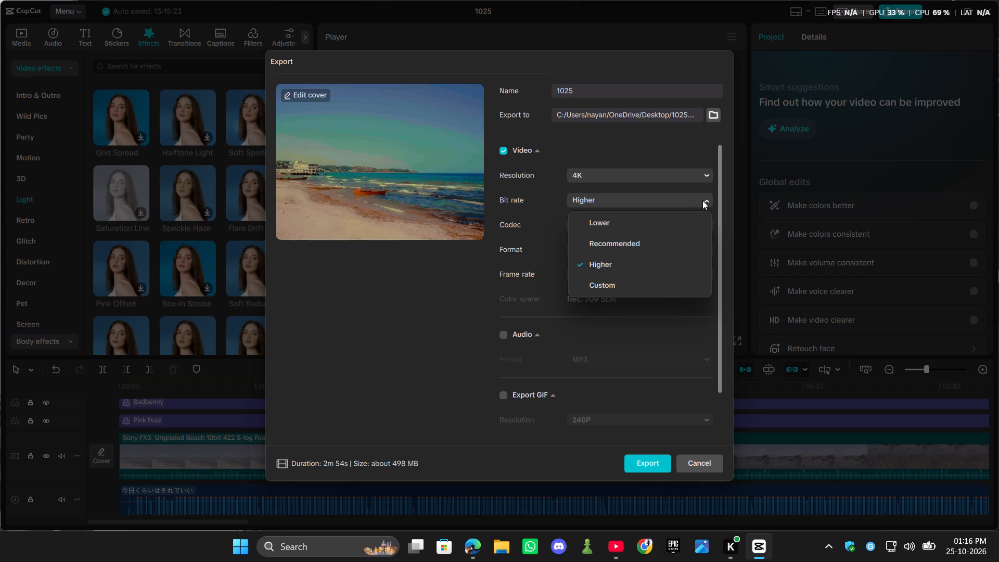
left_click(705, 197)
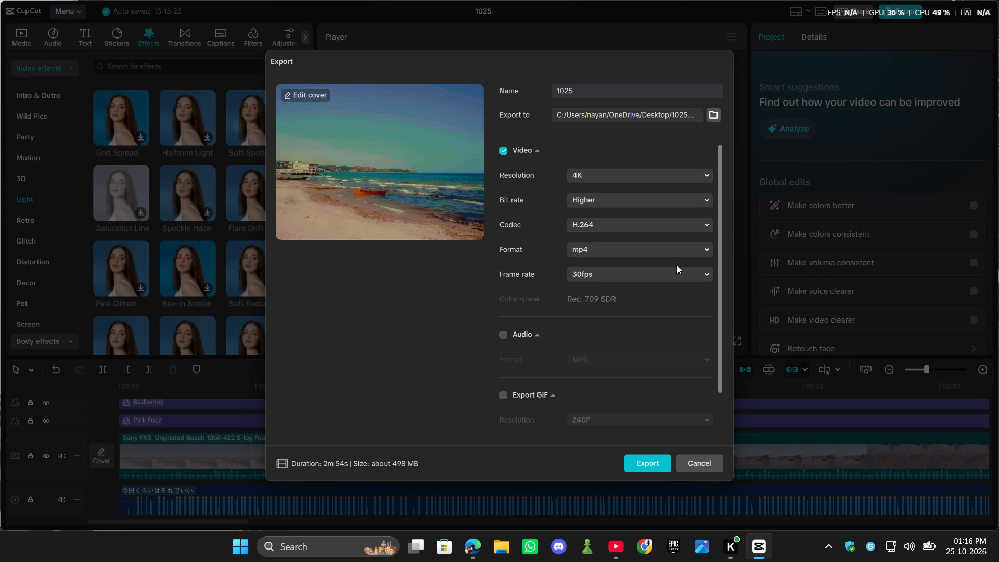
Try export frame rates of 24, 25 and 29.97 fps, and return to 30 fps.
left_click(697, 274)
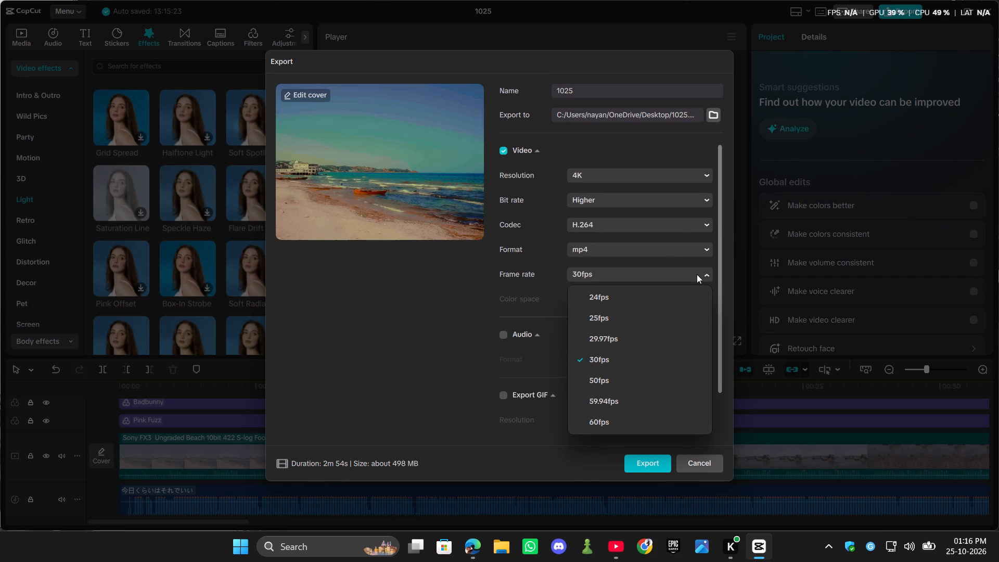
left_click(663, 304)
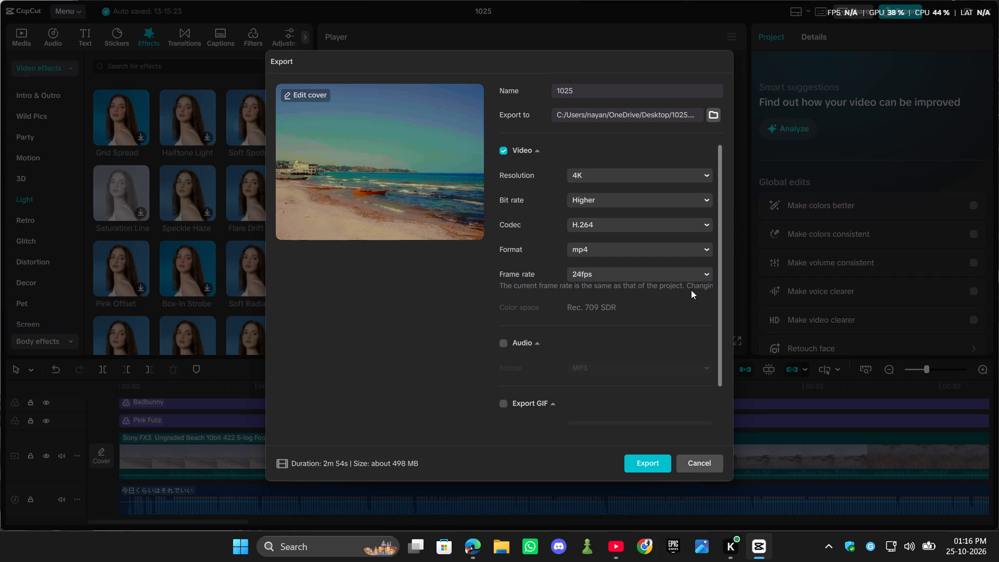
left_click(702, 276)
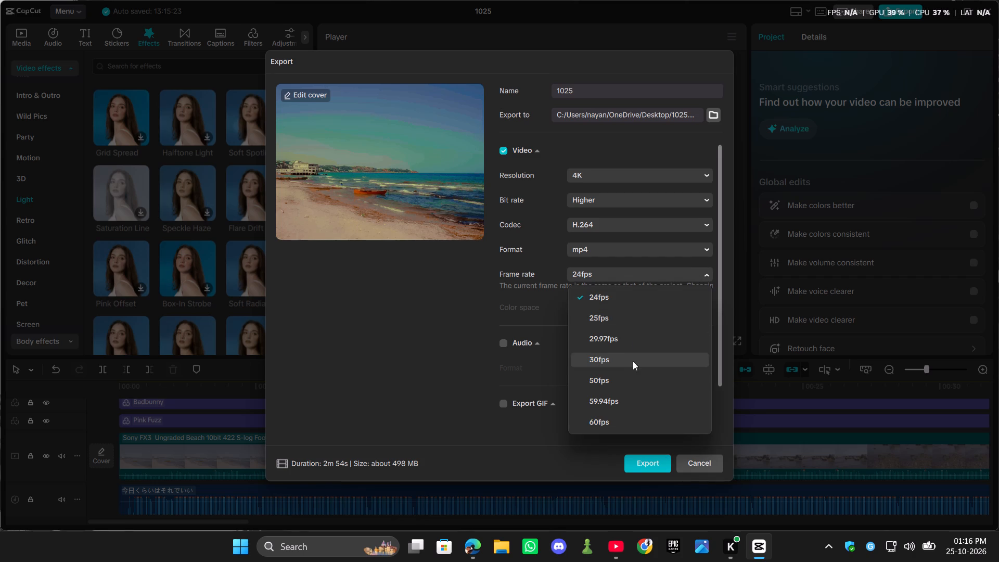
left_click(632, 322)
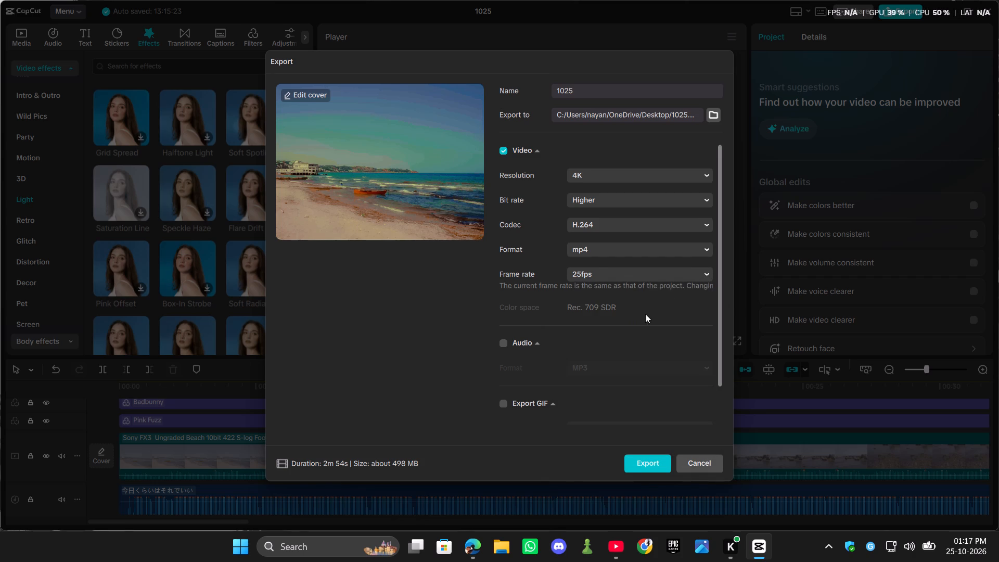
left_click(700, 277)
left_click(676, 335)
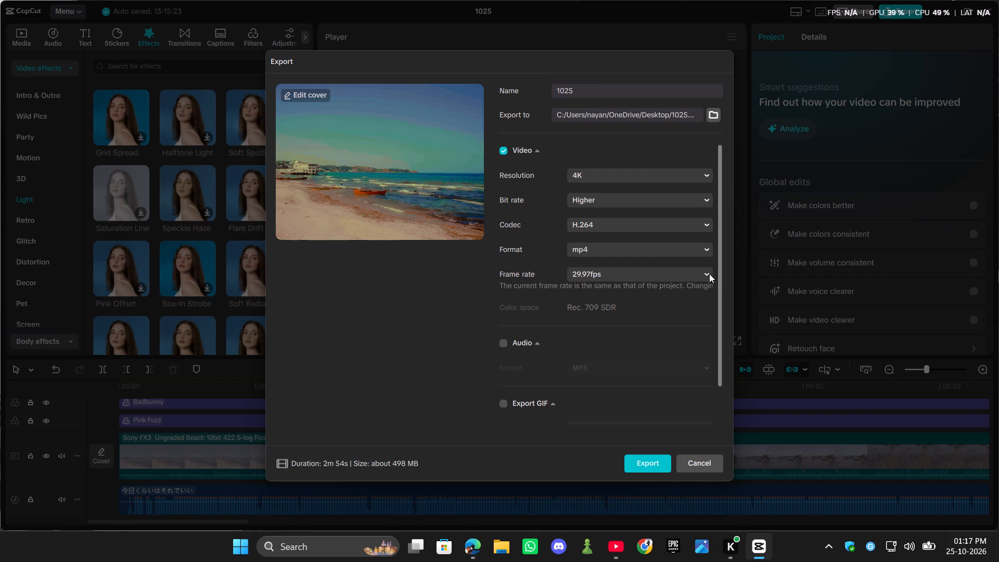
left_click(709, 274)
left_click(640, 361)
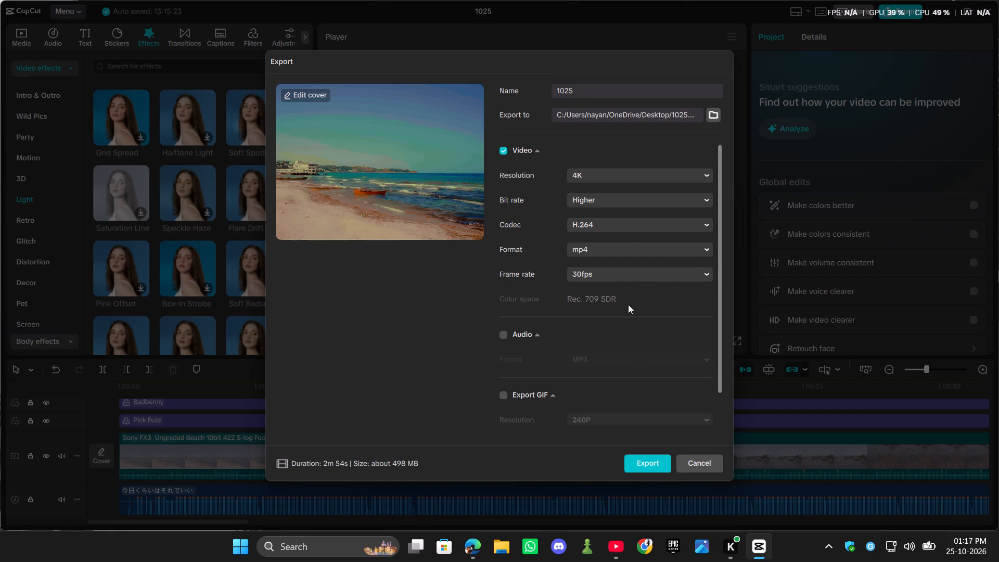
Check the codec choices and remaining export options, and include a separate audio export in MP3 format.
left_click(661, 228)
scroll(672, 319, "down", 2)
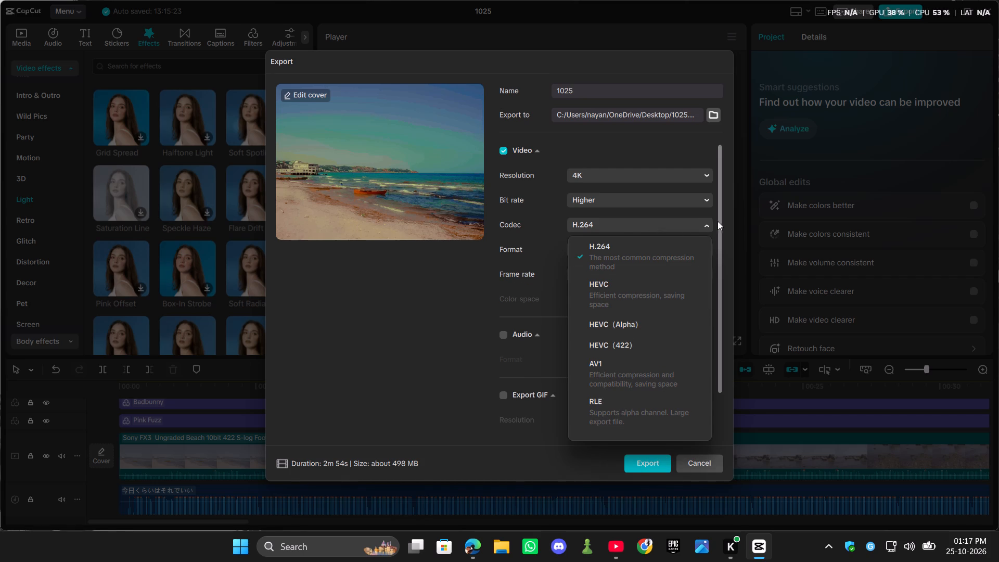
left_click(706, 222)
scroll(625, 327, "down", 1)
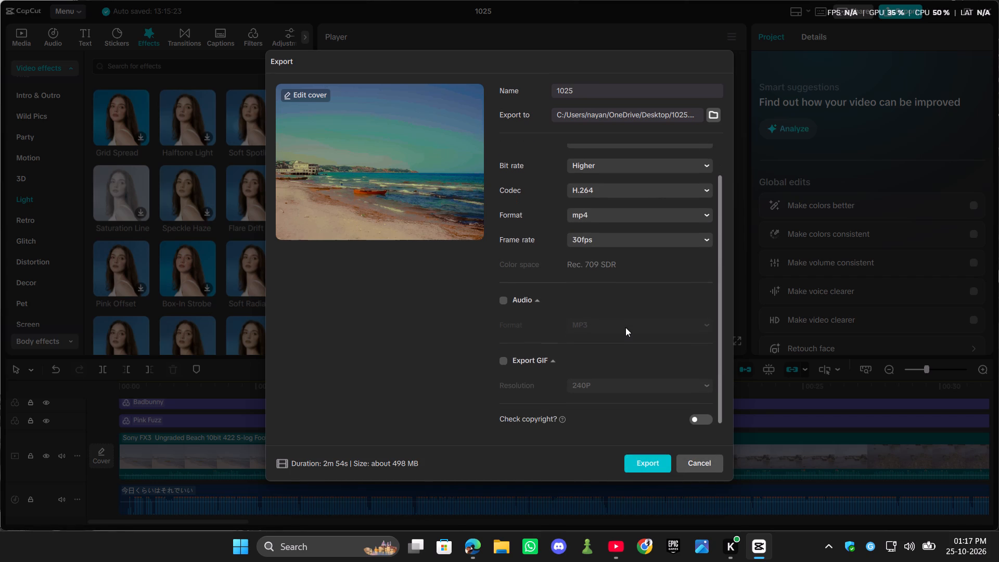
scroll(625, 327, "down", 3)
scroll(625, 327, "up", 3)
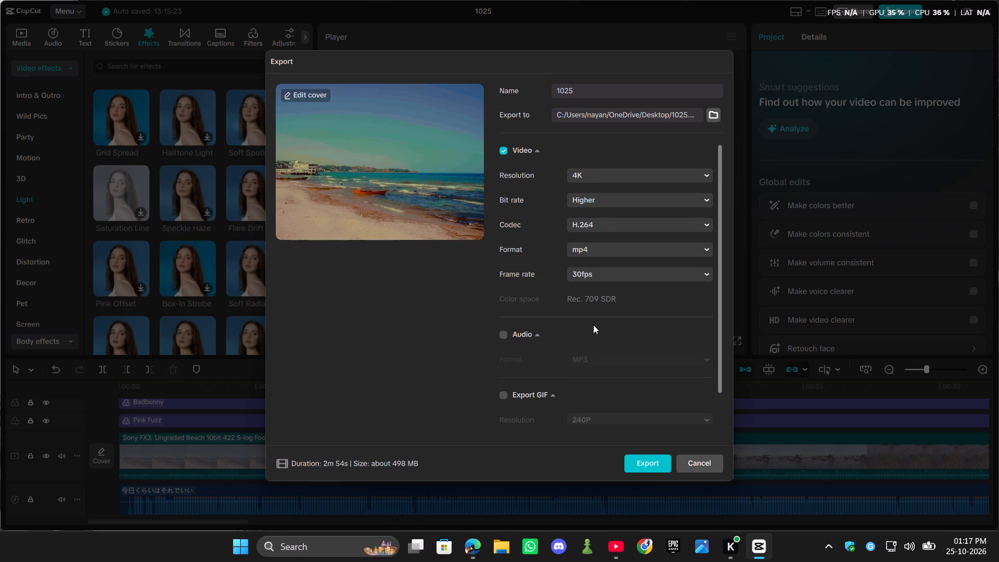
left_click(504, 336)
scroll(609, 325, "down", 3)
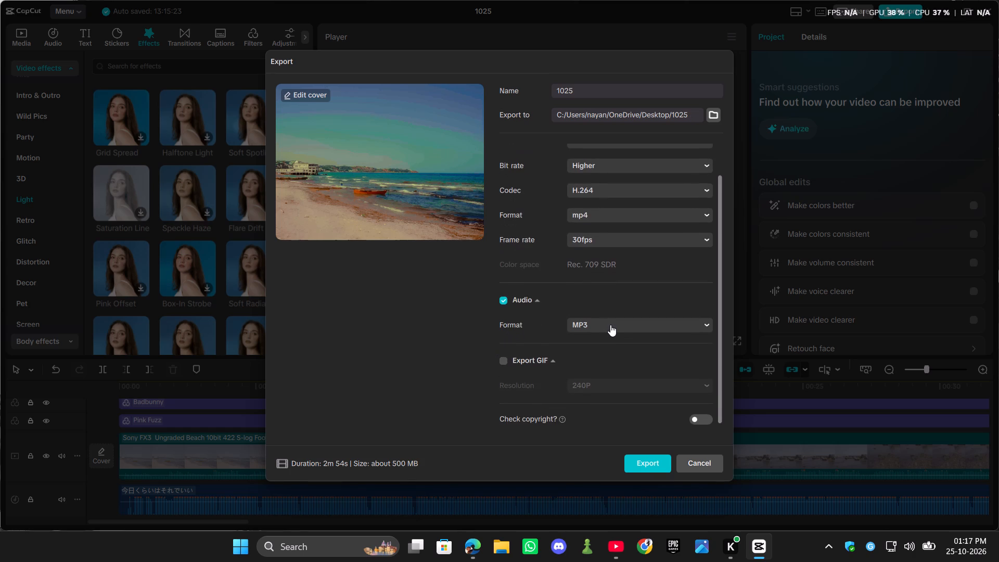
scroll(610, 325, "up", 3)
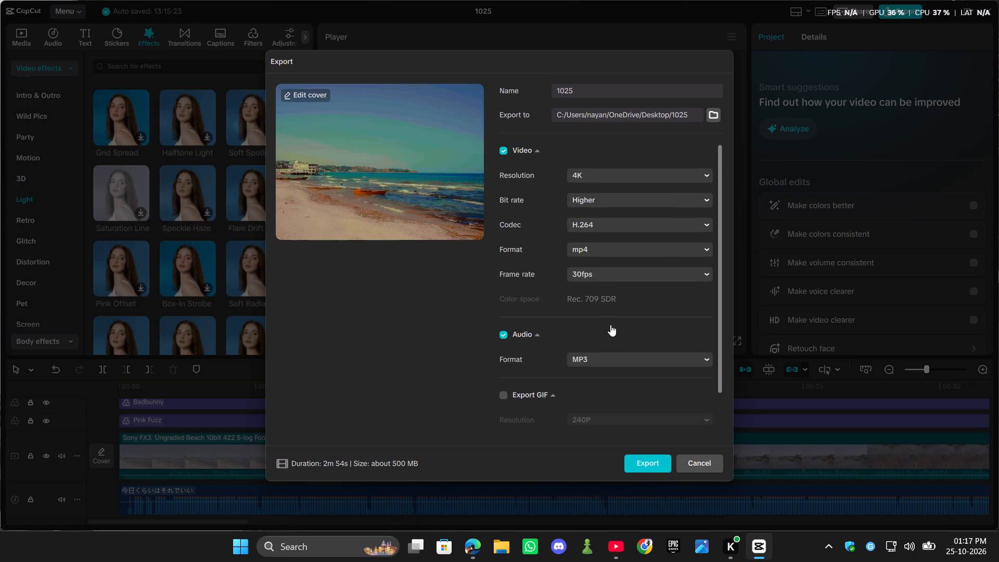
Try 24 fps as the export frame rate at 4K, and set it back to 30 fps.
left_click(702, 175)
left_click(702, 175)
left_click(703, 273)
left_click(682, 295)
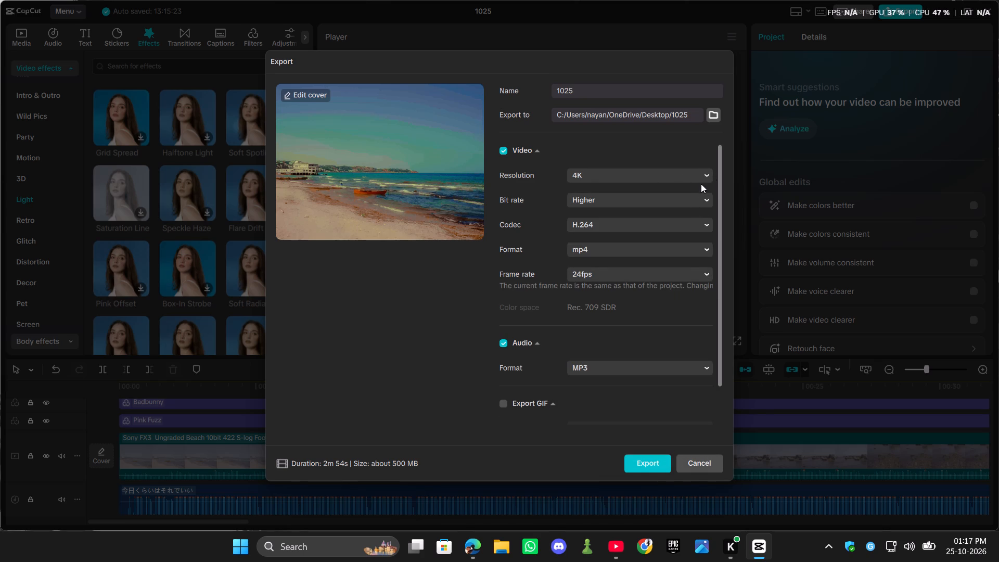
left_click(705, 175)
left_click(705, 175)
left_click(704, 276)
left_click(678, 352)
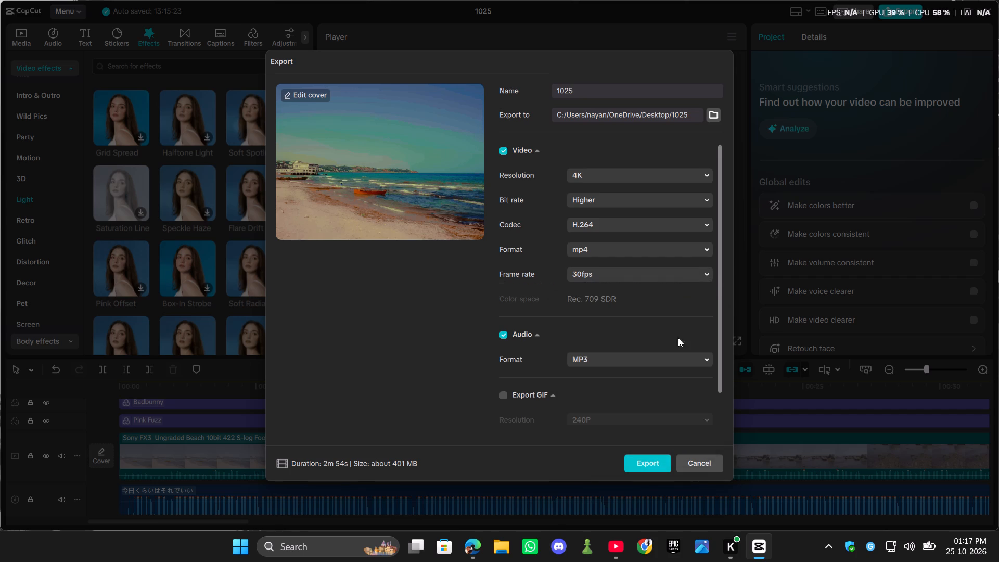
Export the video as 1025 in 4K, H.264 mp4 at 30 fps with the MP3 audio.
left_click(709, 173)
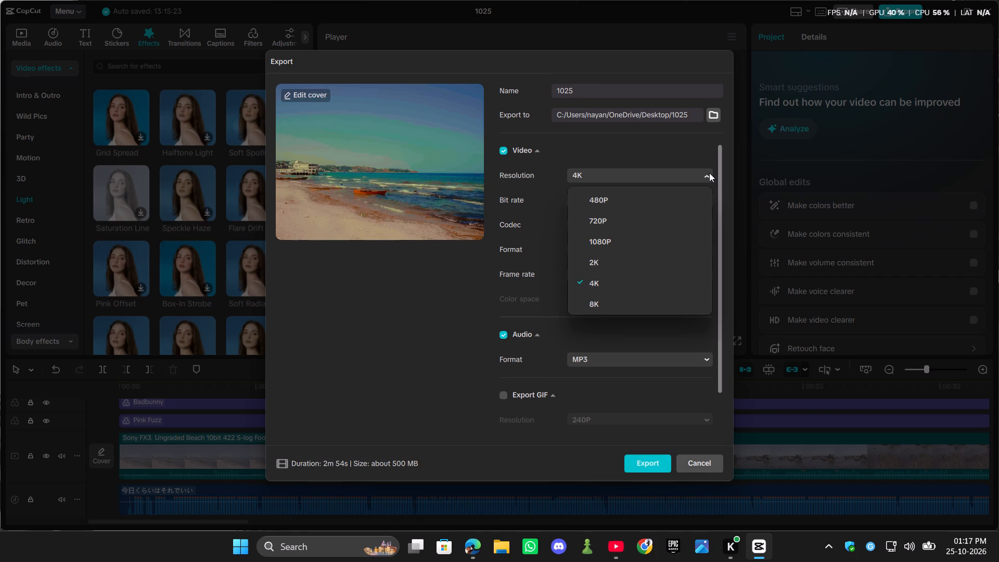
left_click(709, 173)
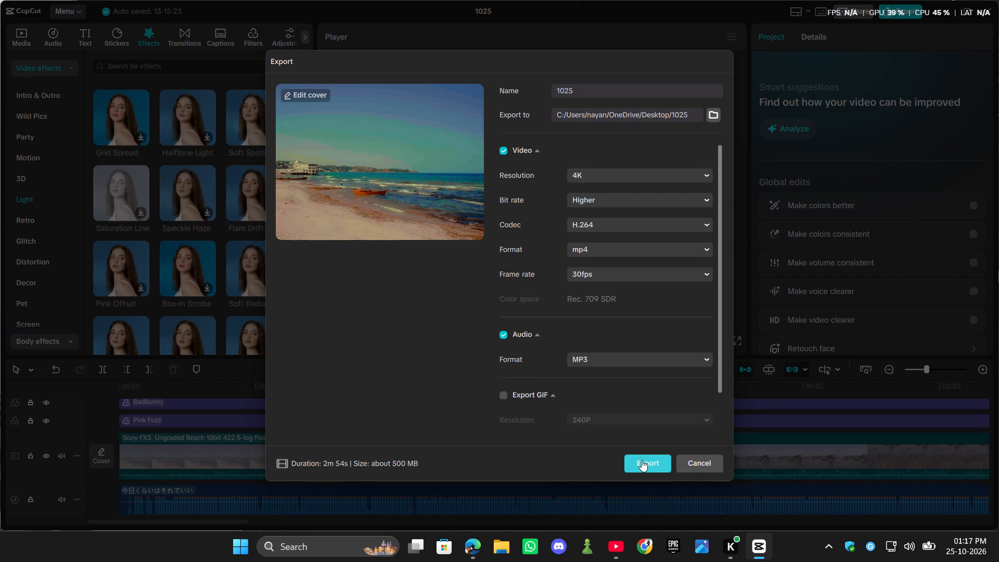
left_click(648, 460)
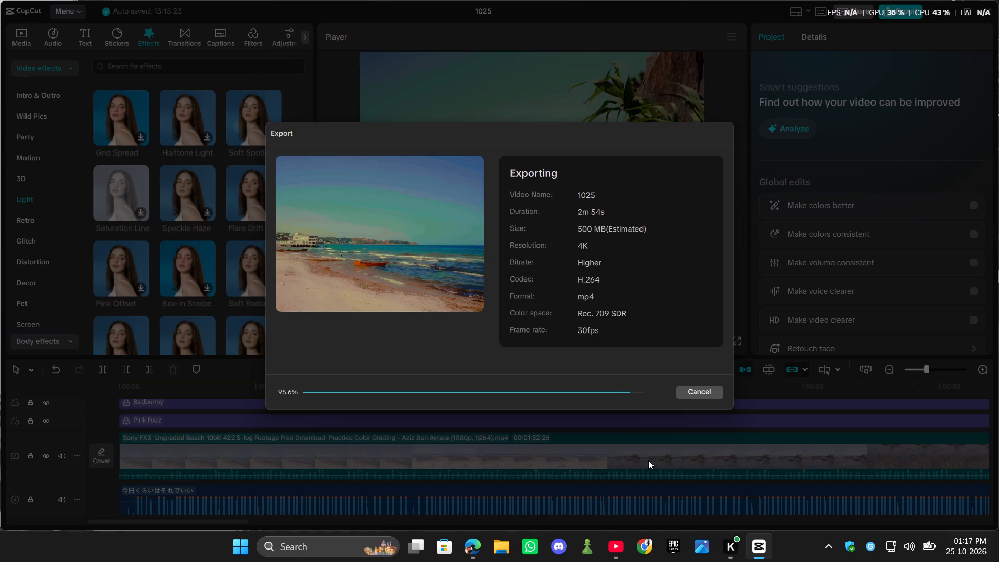